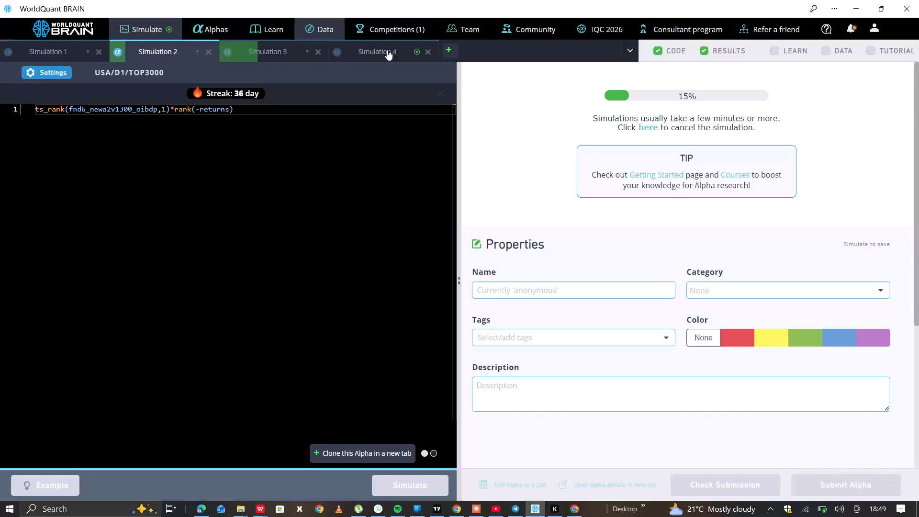
In Simulation 4, change the alpha expression to -rank(fnd6_pnrsho)*rank(-returns) and run its simulation.
{"action": "left_click", "coordinate": [383, 44]}
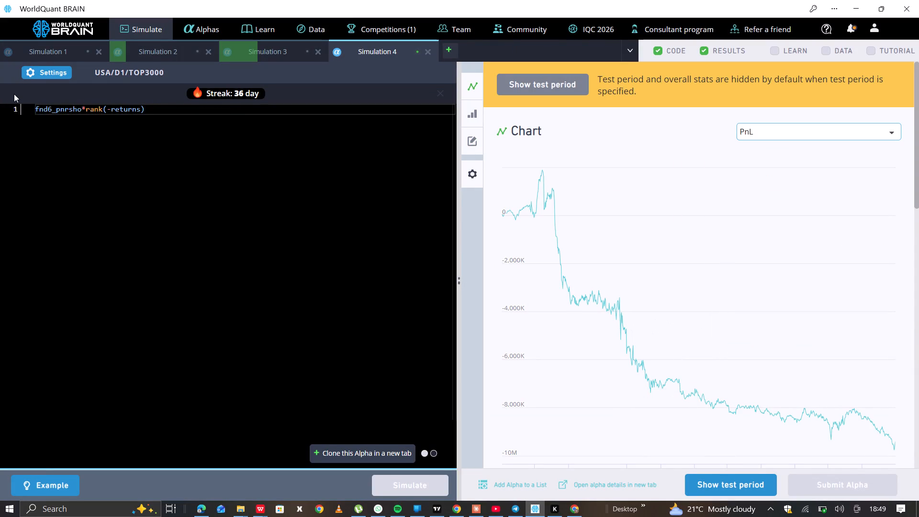
{"action": "type", "text": "-rank("}
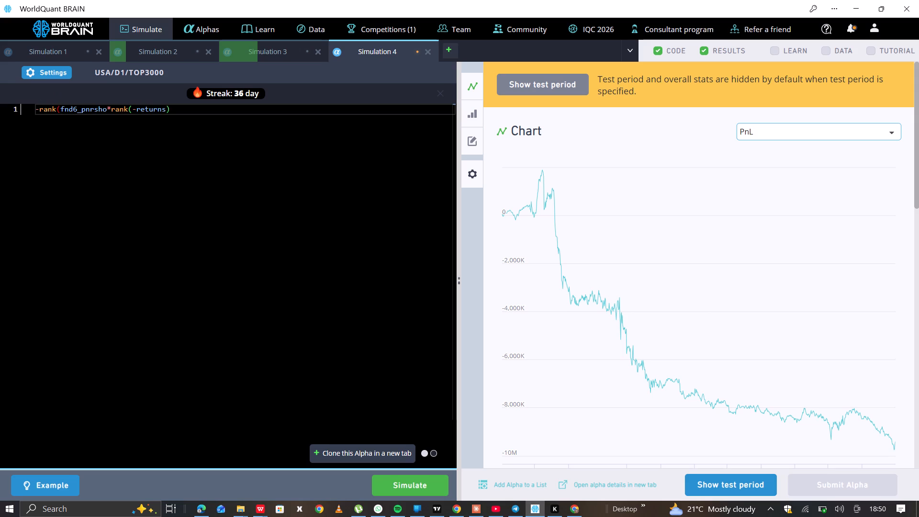
{"action": "left_click", "coordinate": [108, 110]}
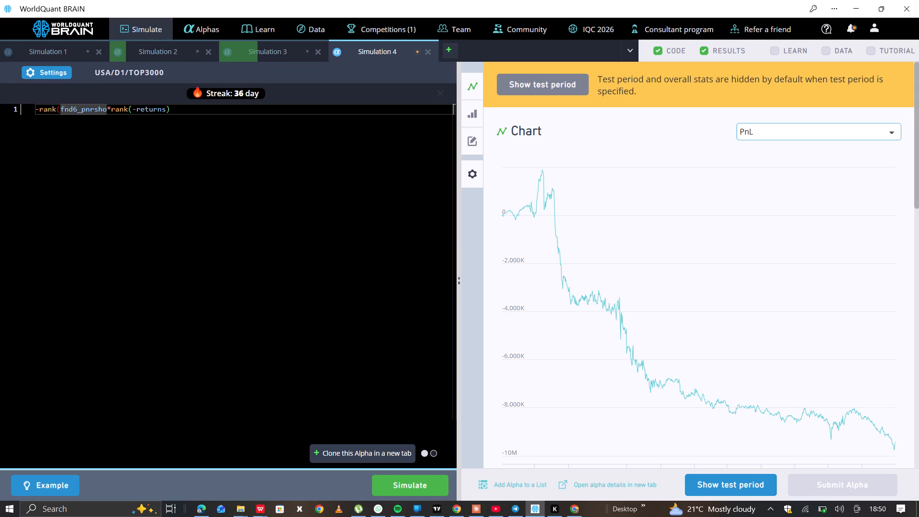
{"action": "key", "text": "shift+parenright"}
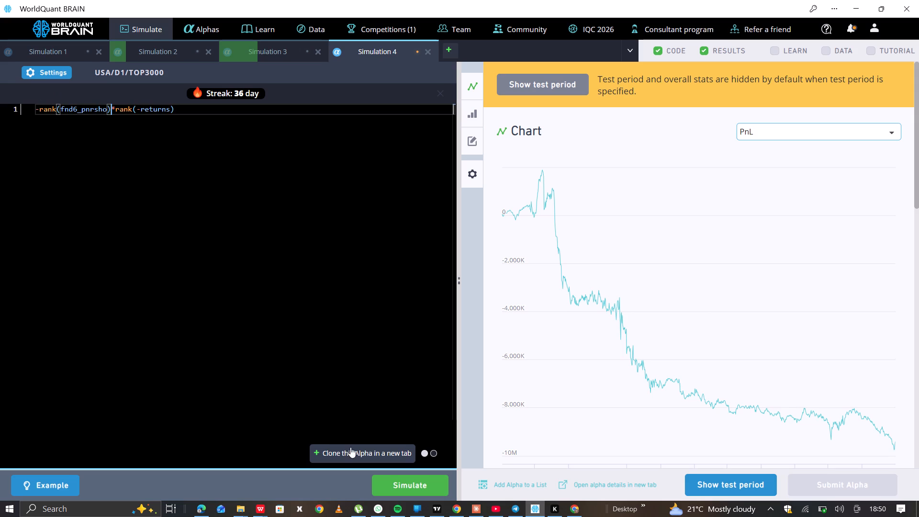
{"action": "left_click", "coordinate": [400, 482]}
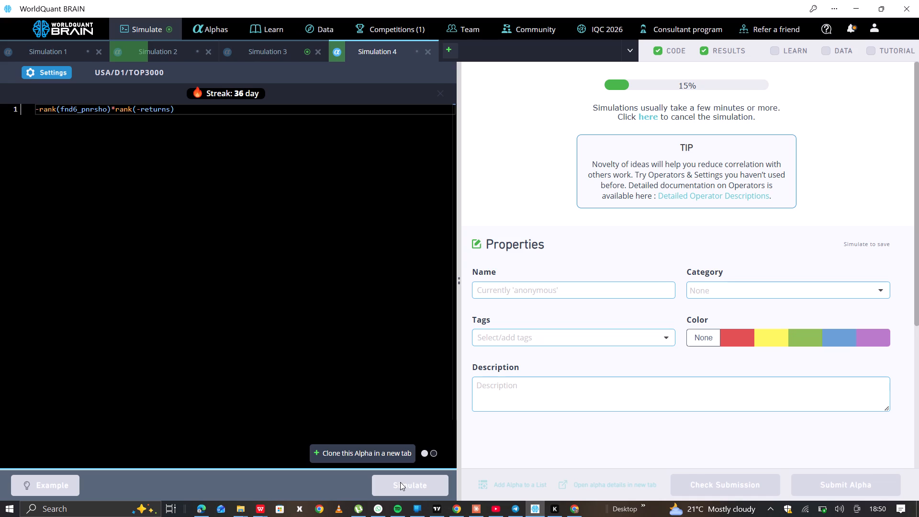
Open Simulation 3's results and reveal the test period on its PnL chart.
{"action": "left_click", "coordinate": [294, 53]}
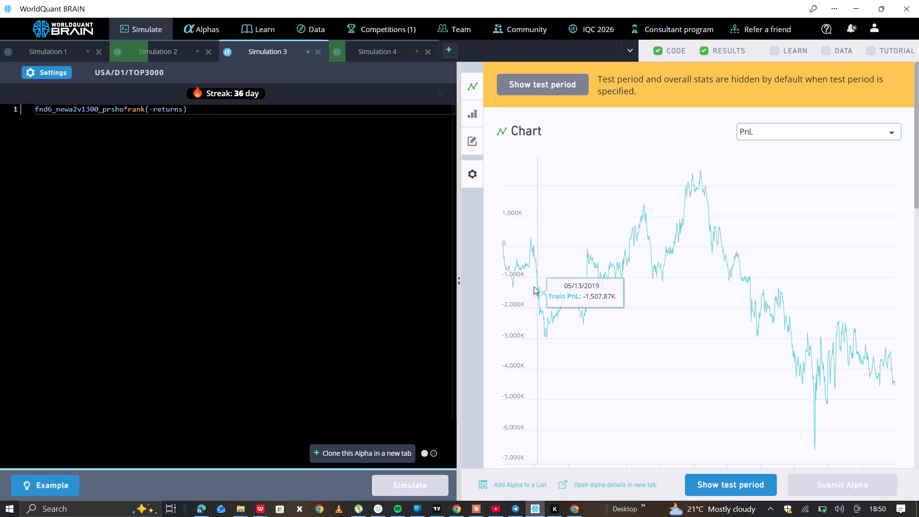
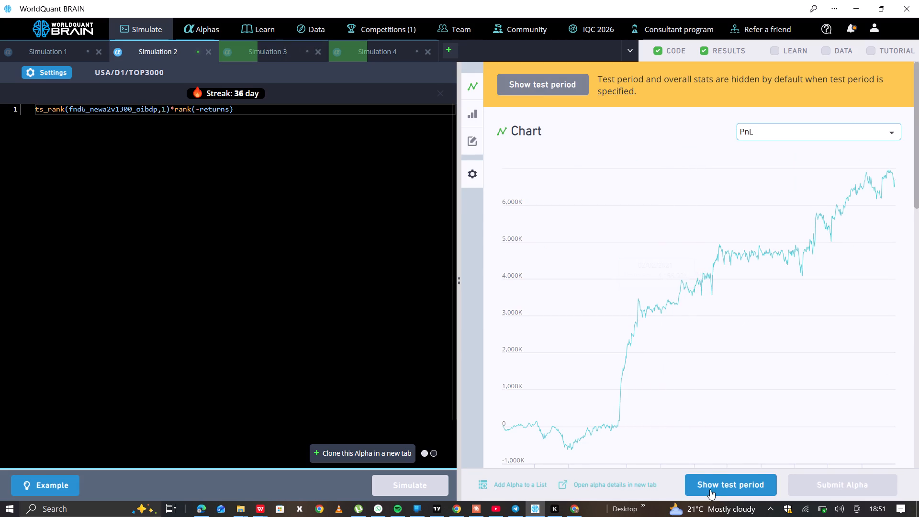
Examine the failed checks under IS Testing Status in Simulation 2's results.
{"action": "scroll", "coordinate": [674, 268], "scroll_direction": "down", "scroll_amount": 6}
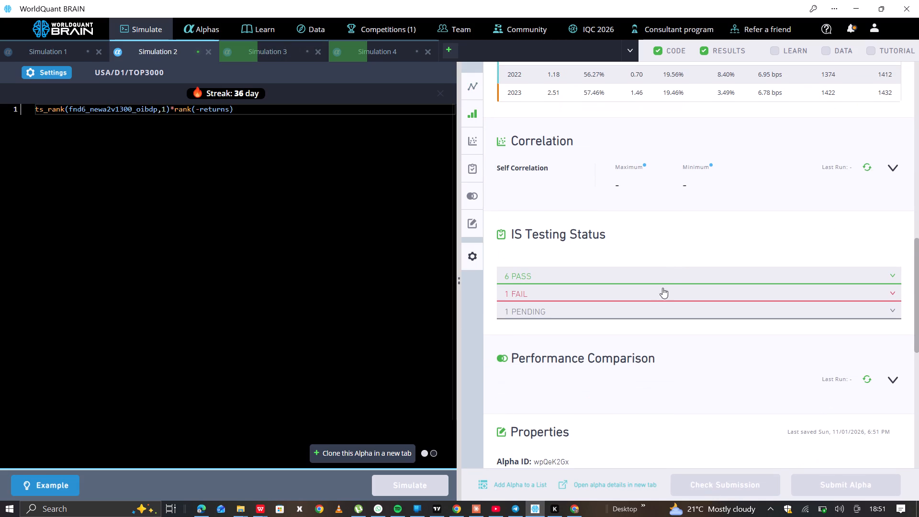
{"action": "left_click", "coordinate": [660, 290]}
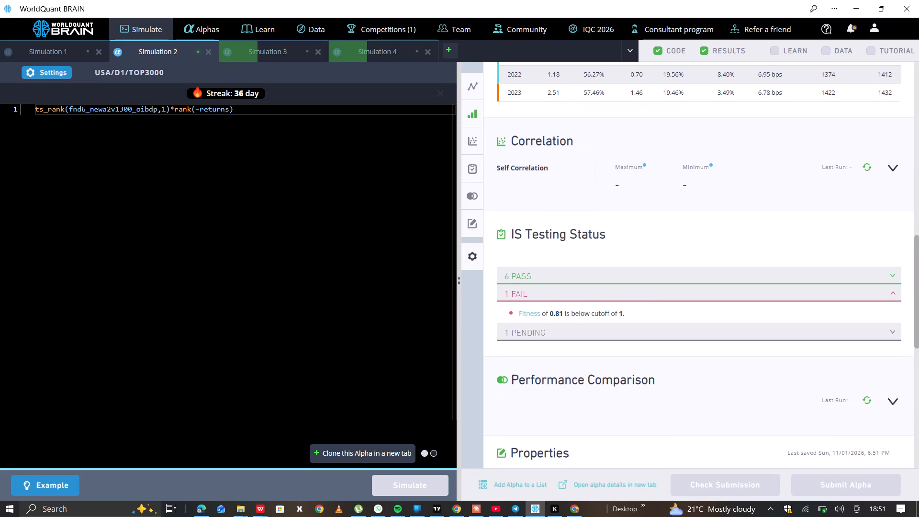
In Simulation 2, change the alpha expression to (fnd6_newa2v1300_oibdp)*rank(-returns) and run its simulation.
{"action": "left_click", "coordinate": [167, 115]}
{"action": "left_click", "coordinate": [168, 110]}
{"action": "key", "text": "BackSpace"}
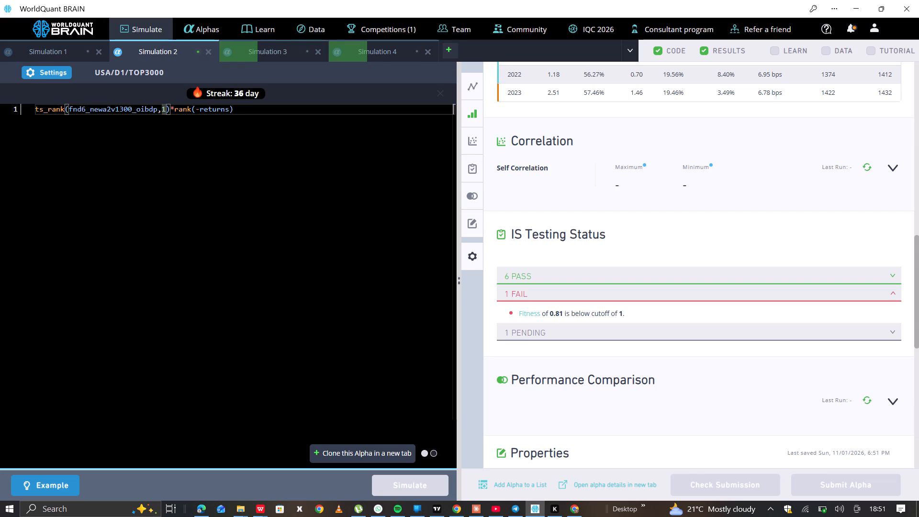
{"action": "key", "text": "BackSpace"}
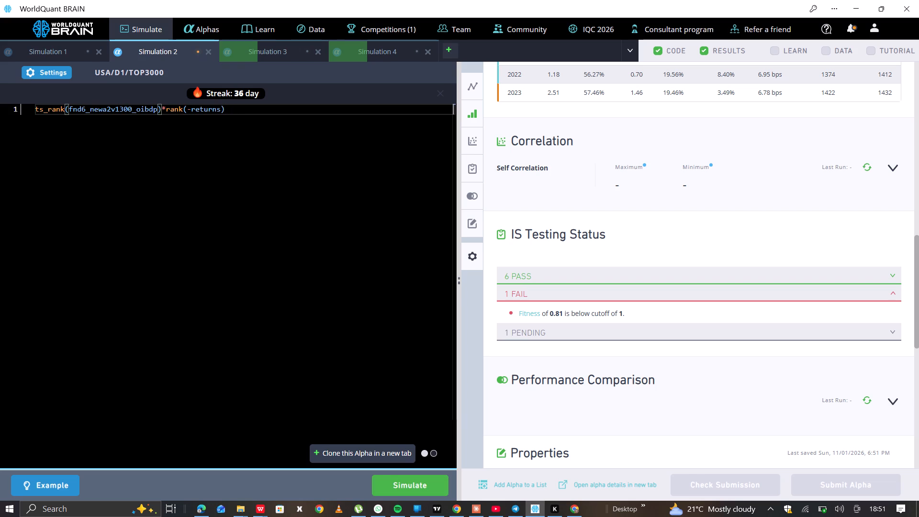
{"action": "left_click", "coordinate": [65, 115]}
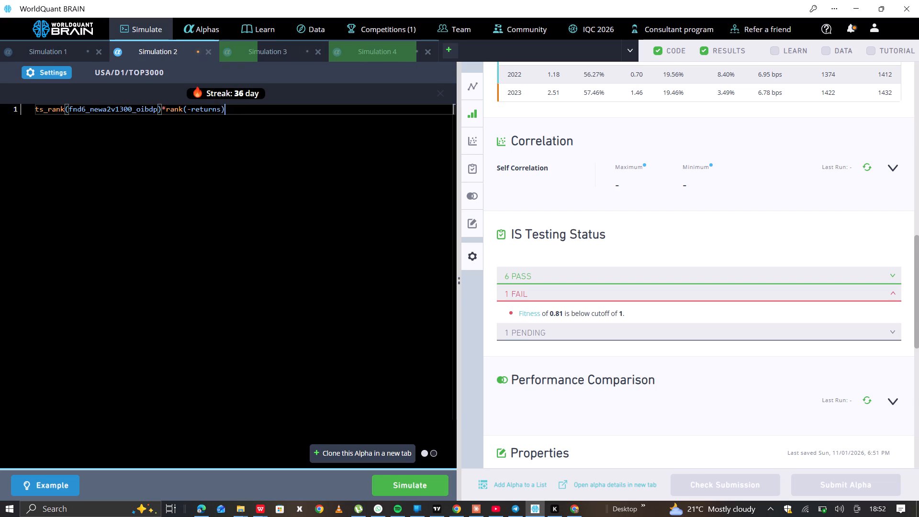
{"action": "left_click", "coordinate": [65, 108]}
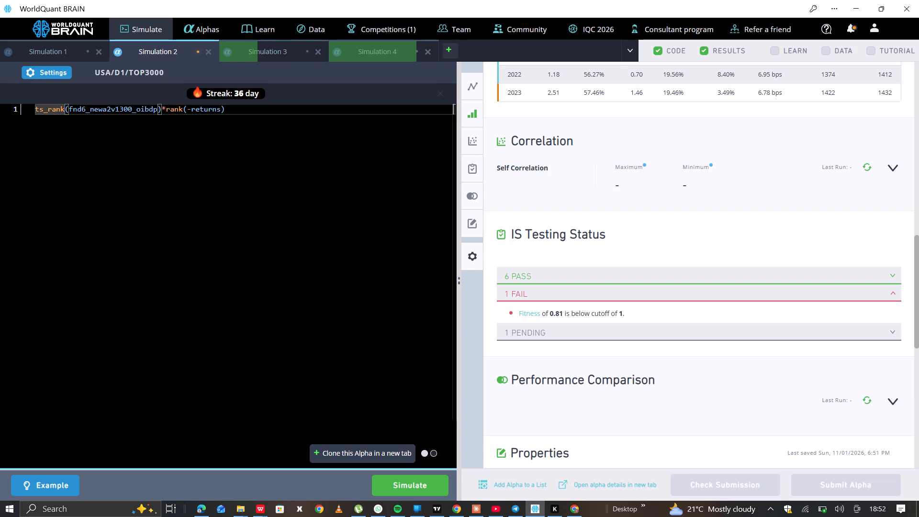
{"action": "key", "text": "BackSpace"}
{"action": "key", "text": "BackSpace"}
{"action": "key", "text": "BackSpace"}
{"action": "key", "text": "BackSpace"}
{"action": "key", "text": "BackSpace"}
{"action": "key", "text": "BackSpace"}
{"action": "key", "text": "BackSpace"}
{"action": "key", "text": "BackSpace"}
{"action": "key", "text": "BackSpace"}
{"action": "key", "text": "BackSpace"}
{"action": "key", "text": "BackSpace"}
{"action": "key", "text": "BackSpace"}
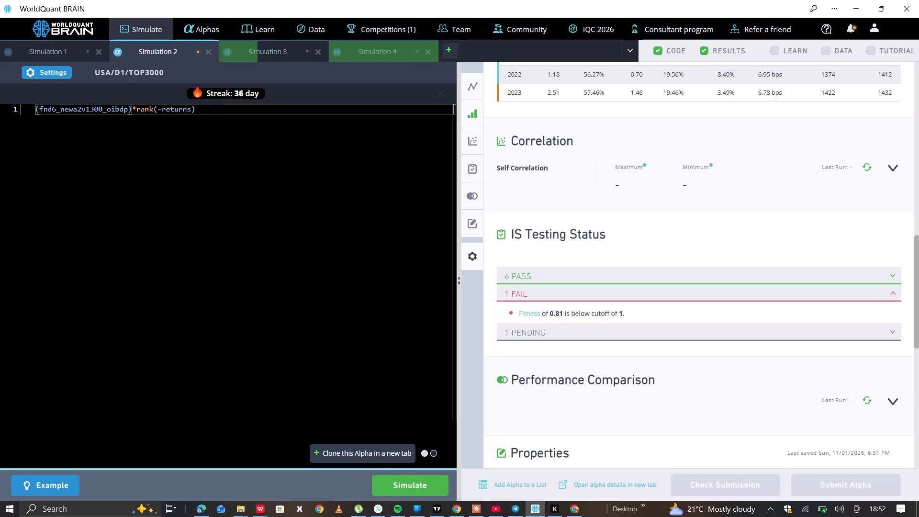
{"action": "left_click", "coordinate": [397, 481]}
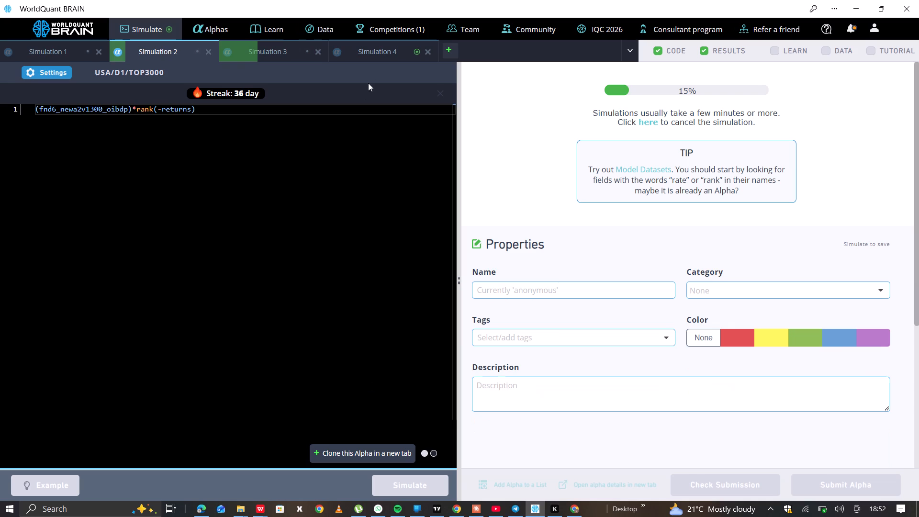
Show the test period for Simulation 4's results and review its yearly statistics and IS testing status.
{"action": "left_click", "coordinate": [377, 49]}
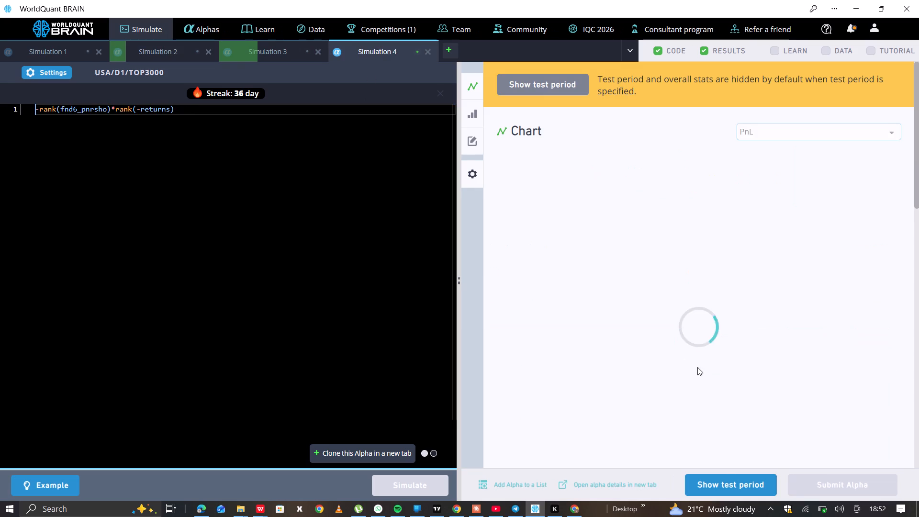
{"action": "left_click", "coordinate": [731, 479]}
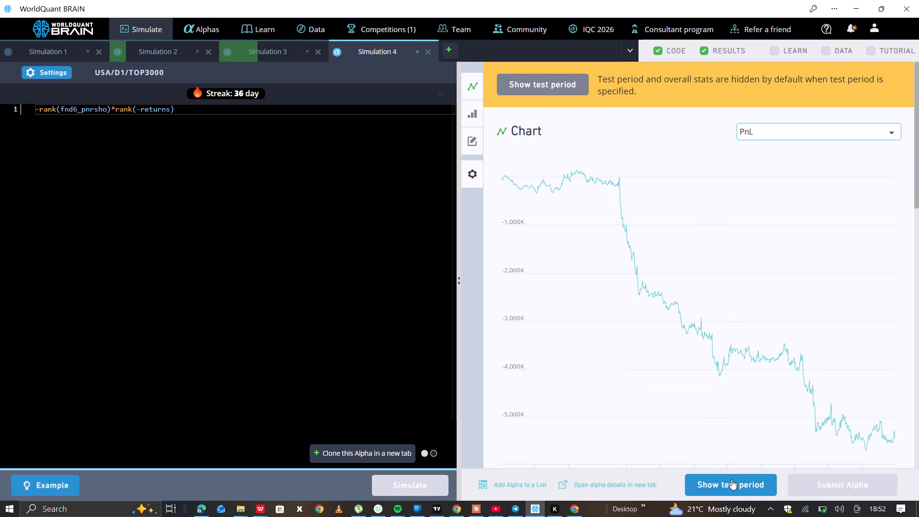
{"action": "scroll", "coordinate": [664, 327], "scroll_direction": "down", "scroll_amount": 5}
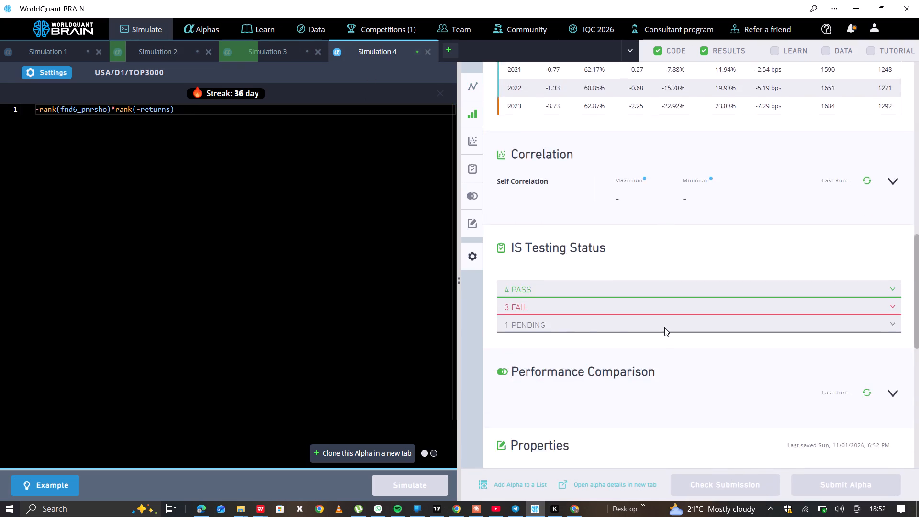
{"action": "scroll", "coordinate": [664, 327], "scroll_direction": "up", "scroll_amount": 1}
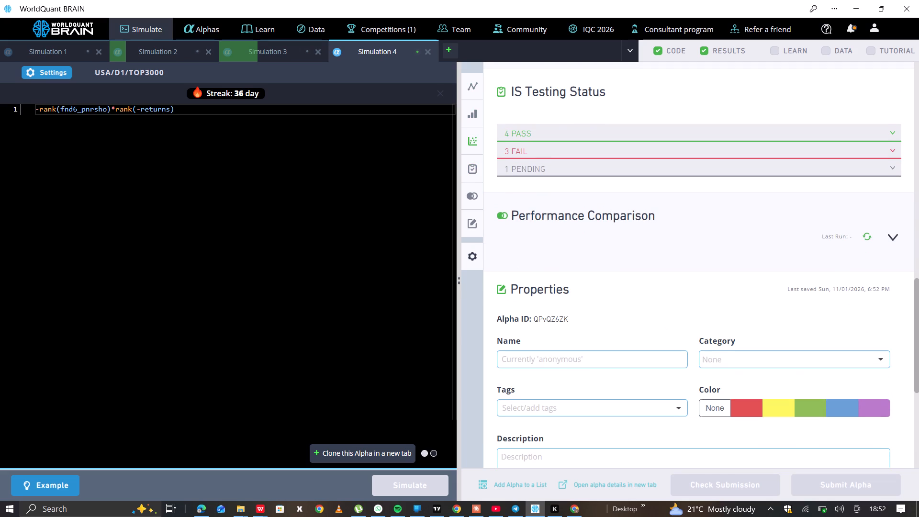
In Simulation 4, change the alpha expression to -rank(fnd6_pnrsho)*rank(returns) and run its simulation.
{"action": "left_click", "coordinate": [138, 112]}
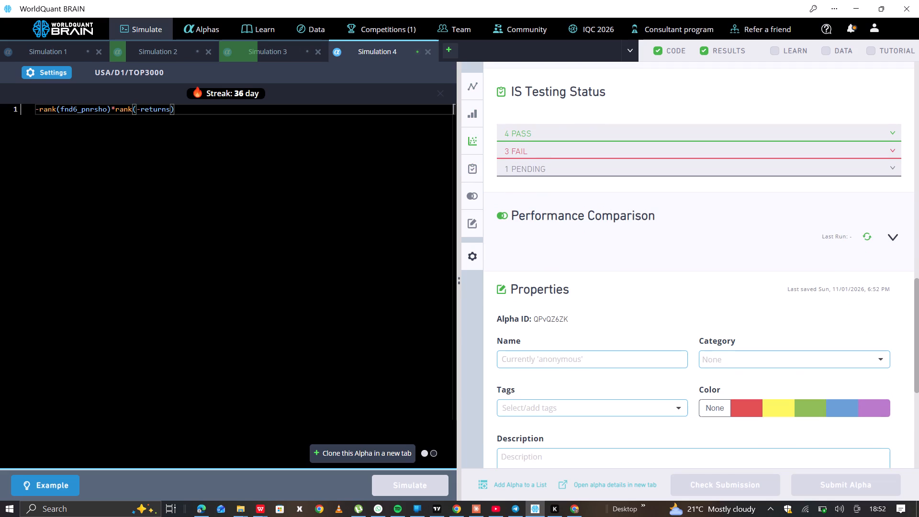
{"action": "left_click", "coordinate": [141, 111]}
{"action": "key", "text": "BackSpace"}
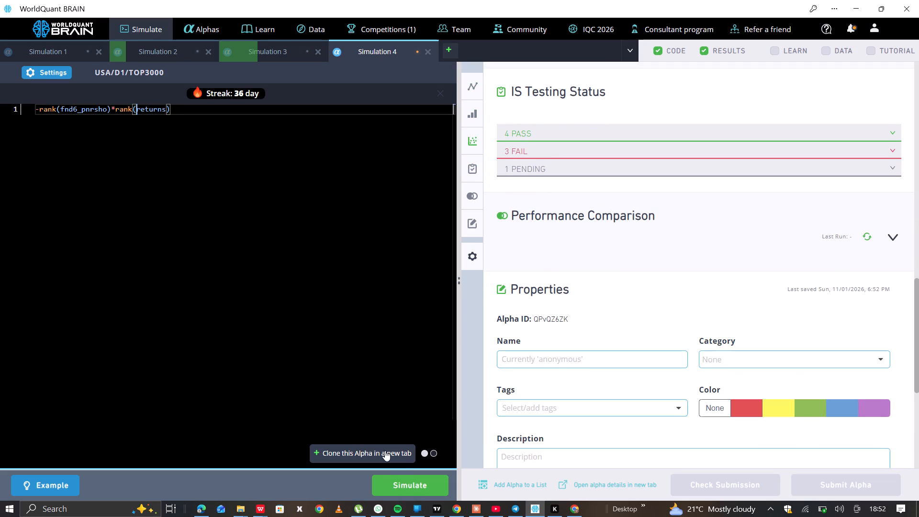
{"action": "left_click", "coordinate": [409, 476]}
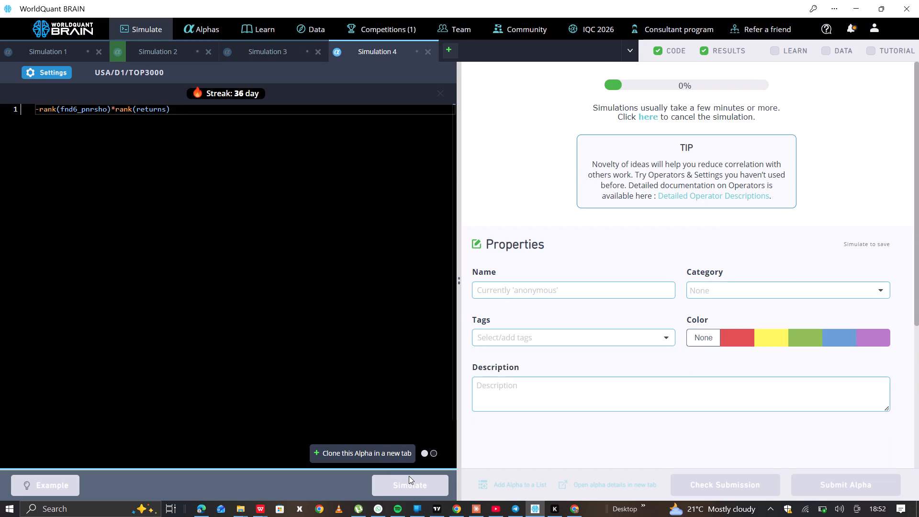
Show the test period for Simulation 3's results and examine its yearly statistics and failed IS tests.
{"action": "left_click", "coordinate": [280, 52]}
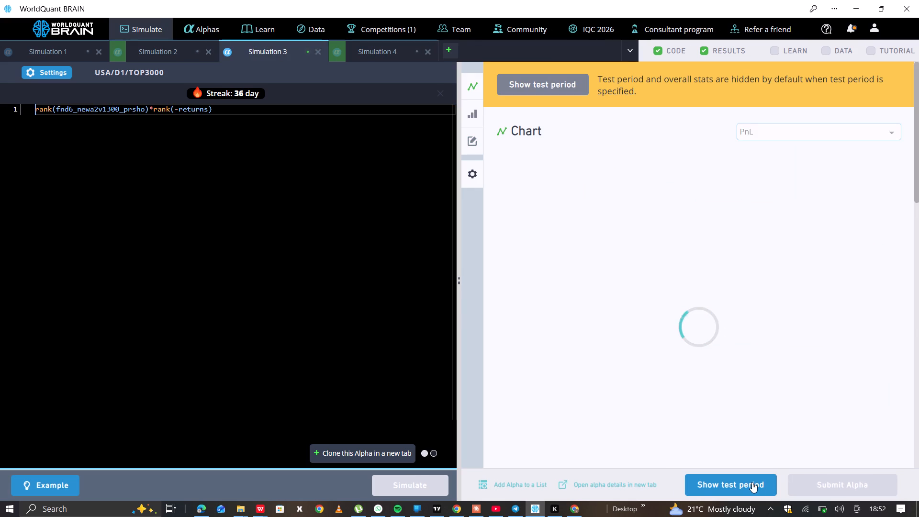
{"action": "left_click", "coordinate": [748, 483]}
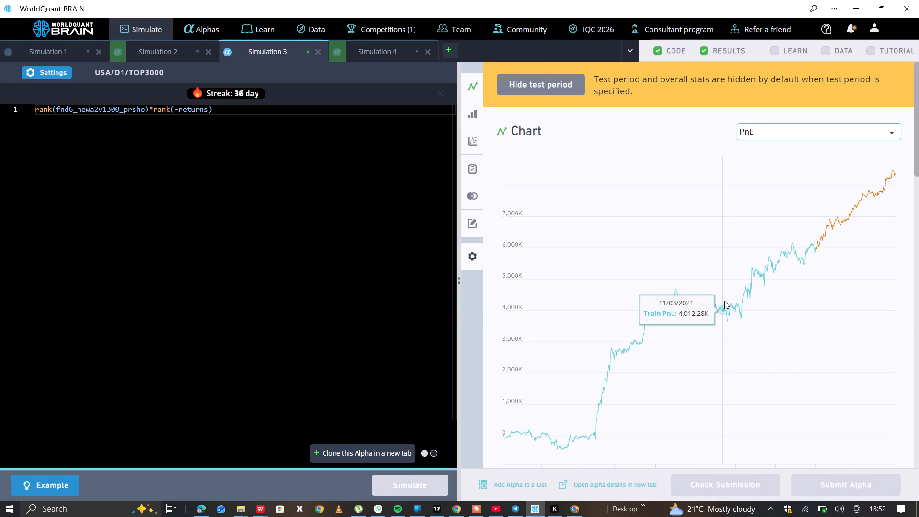
{"action": "scroll", "coordinate": [724, 301], "scroll_direction": "down", "scroll_amount": 9}
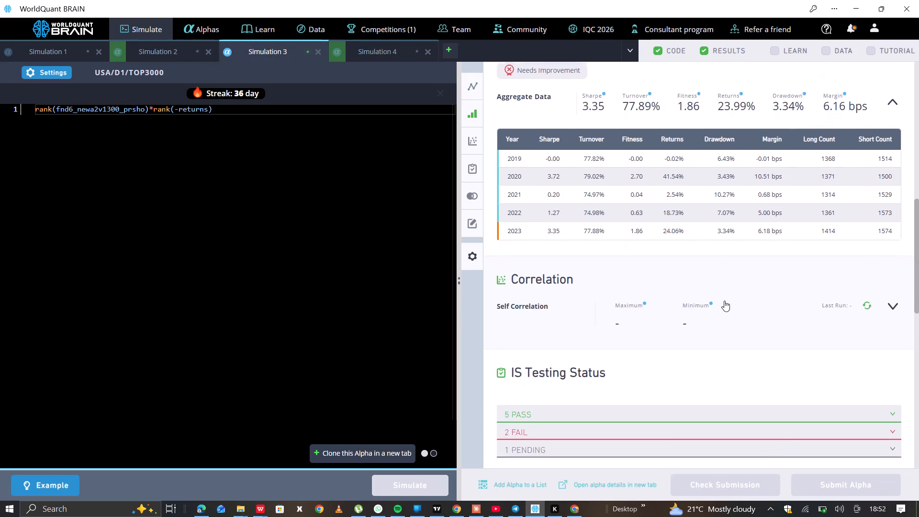
{"action": "scroll", "coordinate": [724, 301], "scroll_direction": "down", "scroll_amount": 2}
{"action": "left_click", "coordinate": [672, 366]}
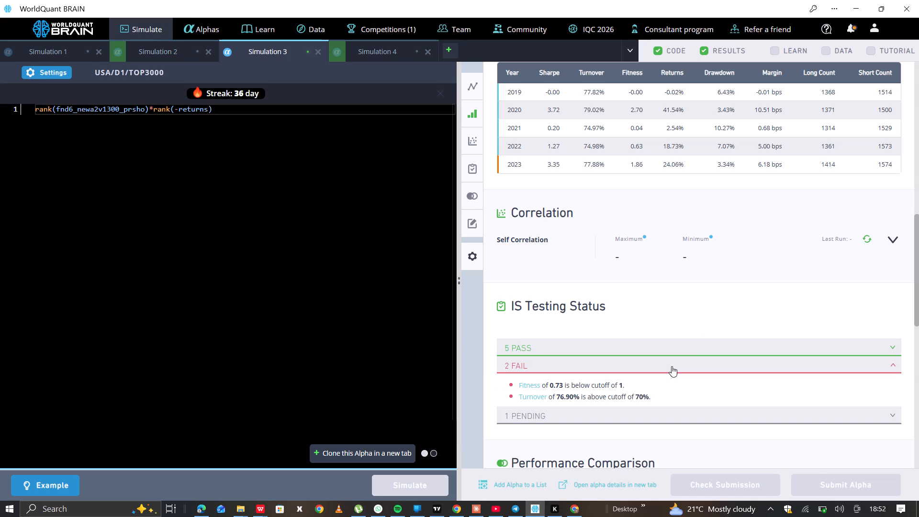
{"action": "scroll", "coordinate": [672, 366], "scroll_direction": "down", "scroll_amount": 1}
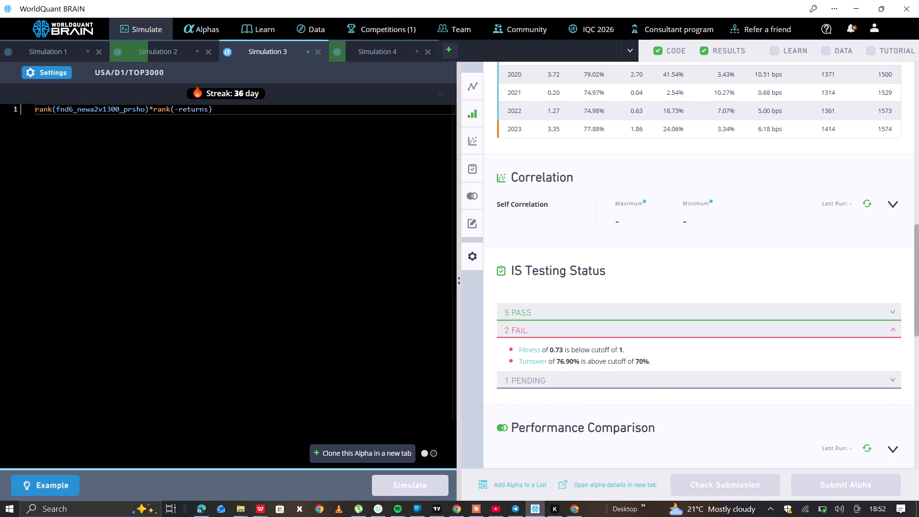
Set the decay to 6 in Simulation 3's settings, apply it and rerun the simulation.
{"action": "left_click", "coordinate": [49, 71]}
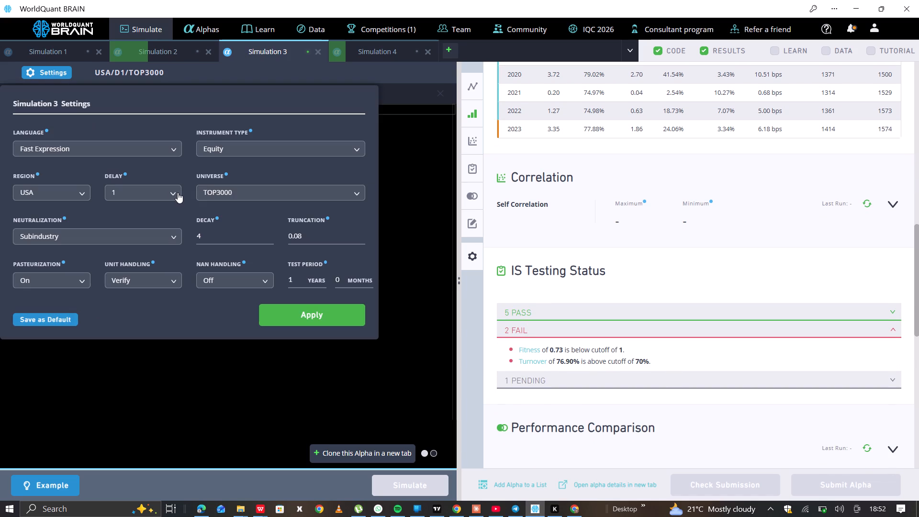
{"action": "double_click", "coordinate": [268, 233]}
{"action": "left_click", "coordinate": [300, 310]}
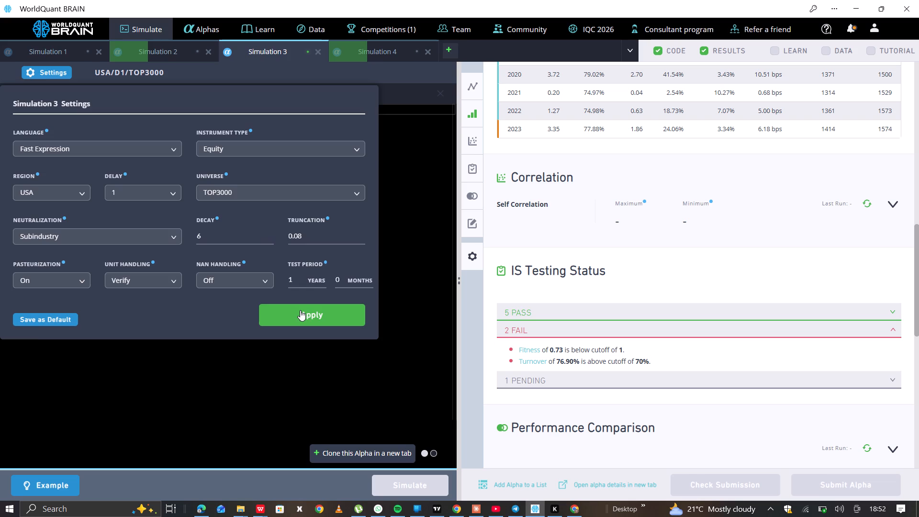
{"action": "left_click", "coordinate": [403, 478]}
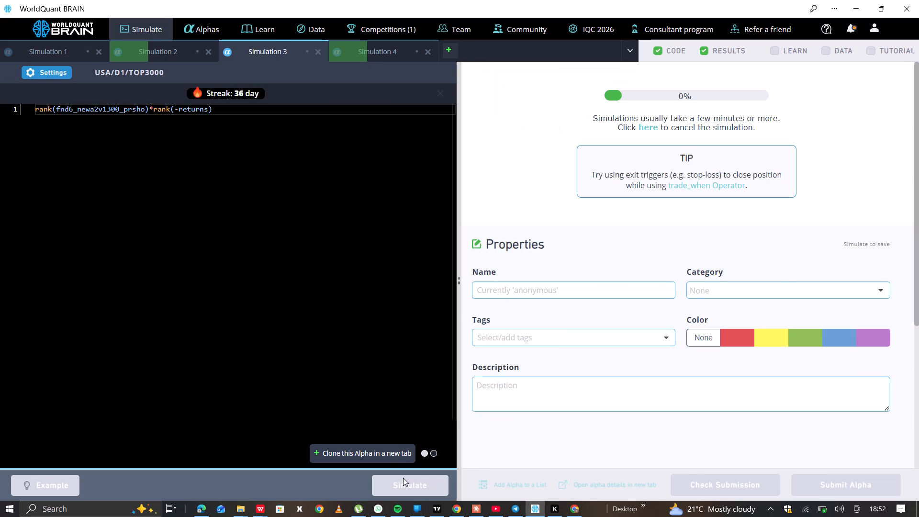
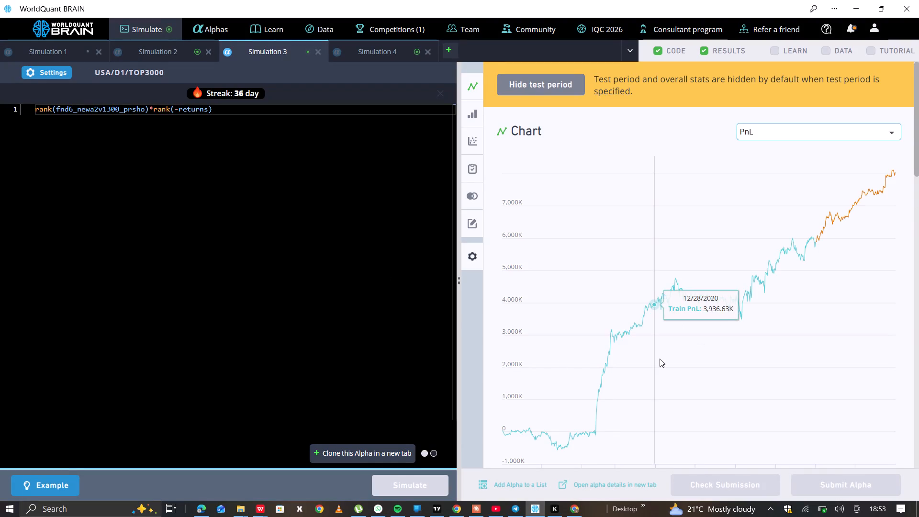
Check Simulation 3's failed IS test, set the decay to 9 in its settings, apply it and rerun the simulation.
{"action": "scroll", "coordinate": [660, 357], "scroll_direction": "down", "scroll_amount": 9}
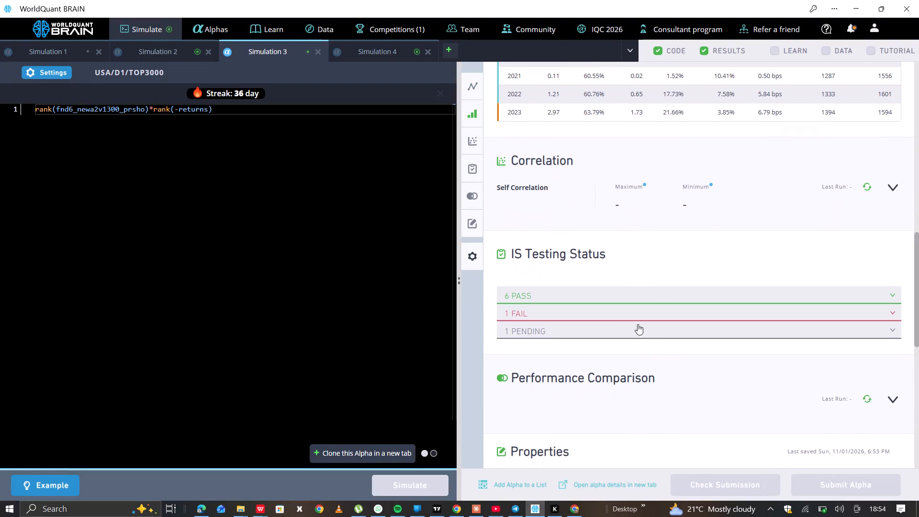
{"action": "left_click", "coordinate": [626, 313]}
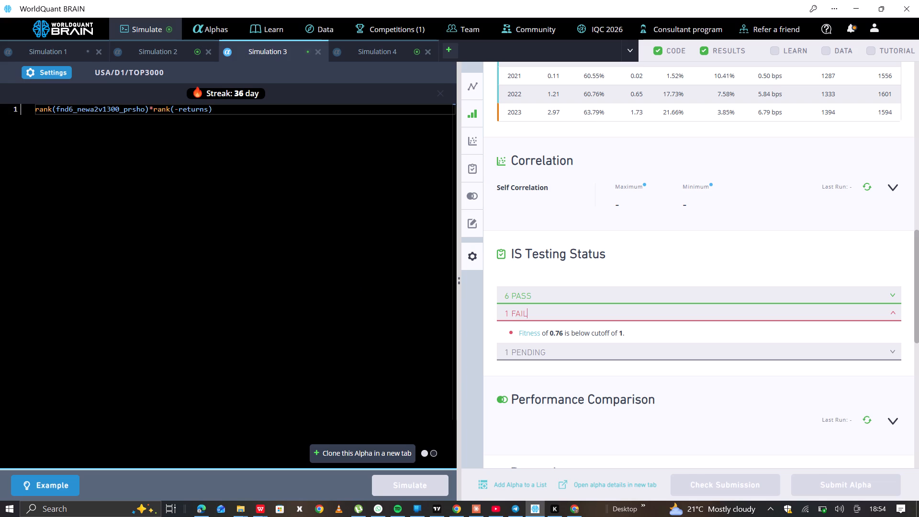
{"action": "left_click", "coordinate": [56, 76]}
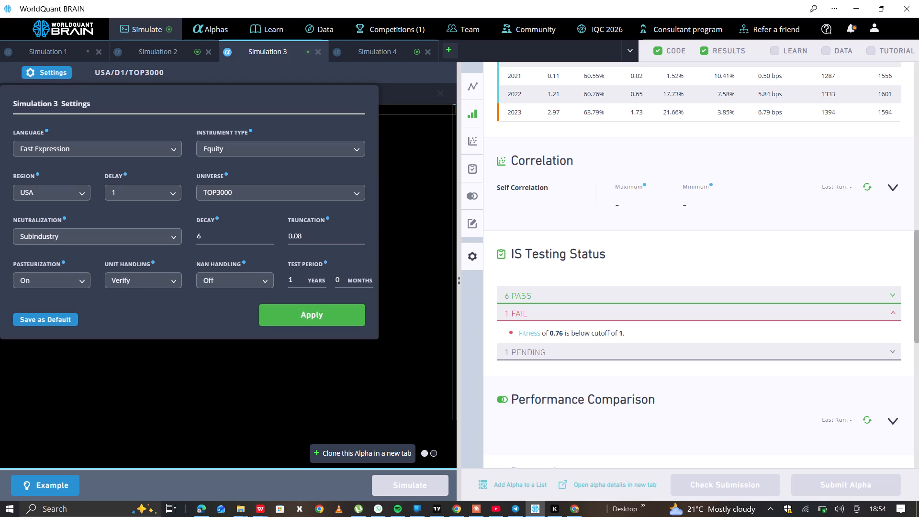
{"action": "triple_click", "coordinate": [269, 235]}
{"action": "left_click", "coordinate": [296, 316]}
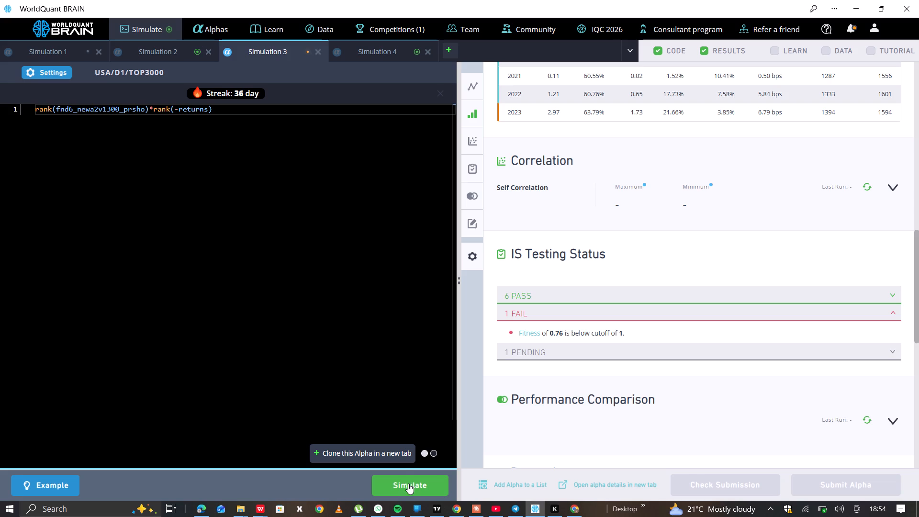
{"action": "left_click", "coordinate": [408, 484]}
Show the test period for Simulation 4's results and examine its yearly statistics and failed IS test.
{"action": "left_click", "coordinate": [369, 48]}
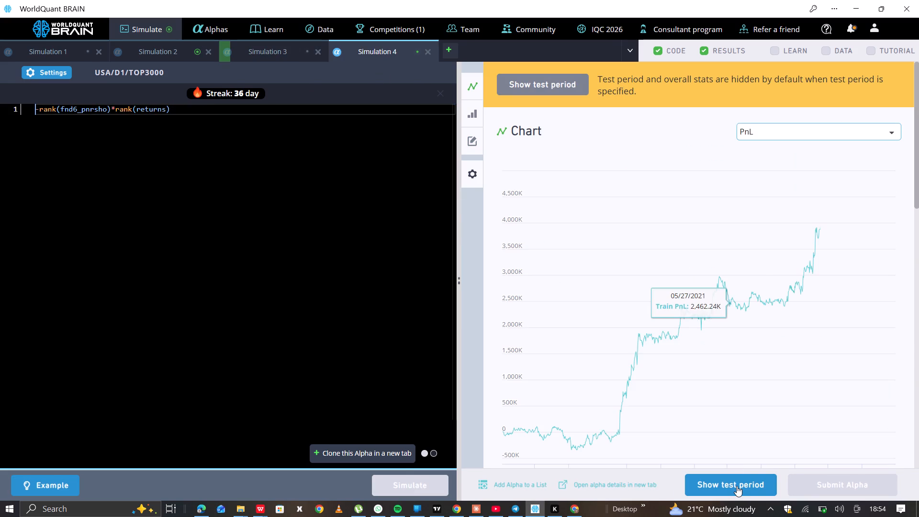
{"action": "left_click", "coordinate": [737, 486]}
{"action": "scroll", "coordinate": [677, 291], "scroll_direction": "down", "scroll_amount": 2}
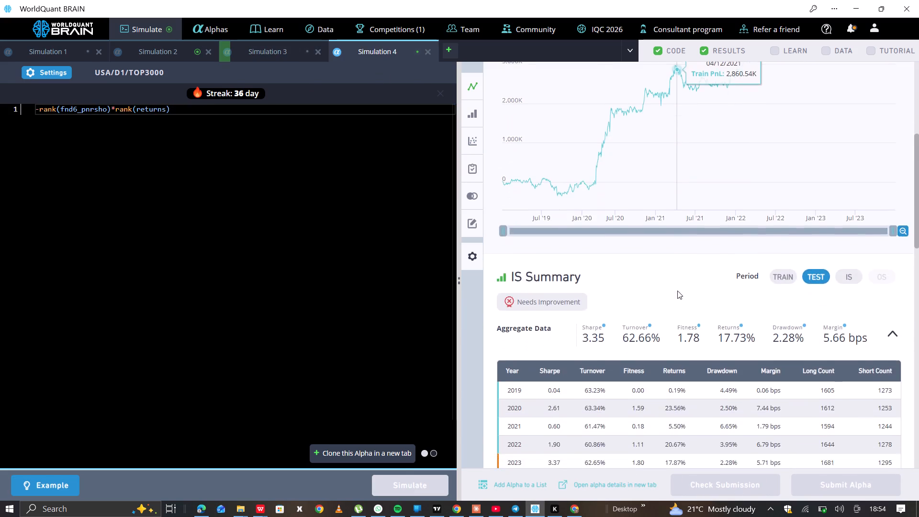
{"action": "scroll", "coordinate": [677, 291], "scroll_direction": "down", "scroll_amount": 4}
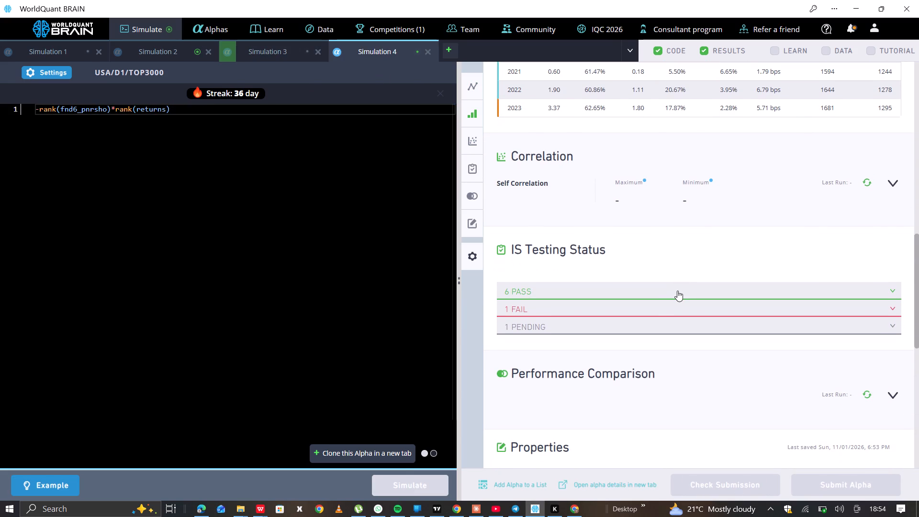
{"action": "left_click", "coordinate": [649, 314]}
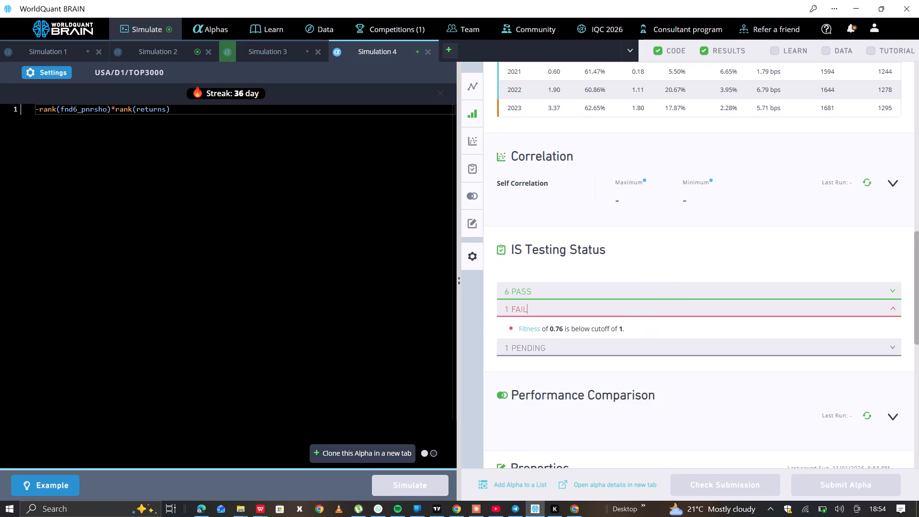
Set the decay to 7 in Simulation 4's settings, apply it and rerun the simulation.
{"action": "left_click", "coordinate": [56, 73]}
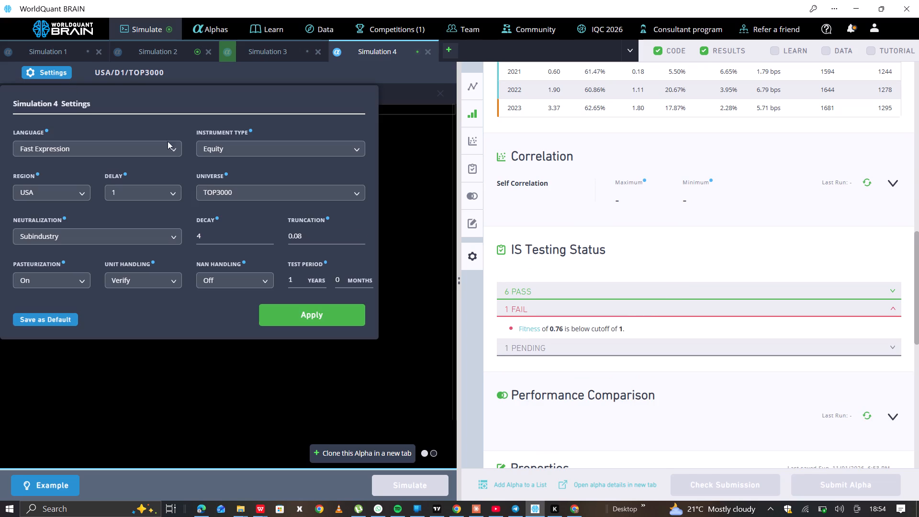
{"action": "triple_click", "coordinate": [269, 234]}
{"action": "left_click", "coordinate": [308, 315]}
{"action": "left_click", "coordinate": [419, 483]}
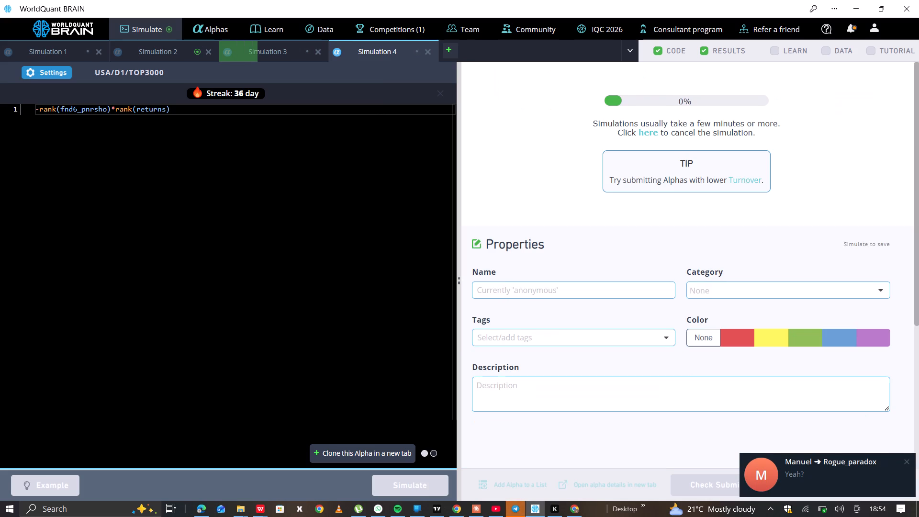
In Simulation 2, change the alpha expression to rank(fnd6_newa2v1300_oibdp)*rank(-returns) and run its simulation.
{"action": "left_click", "coordinate": [179, 50]}
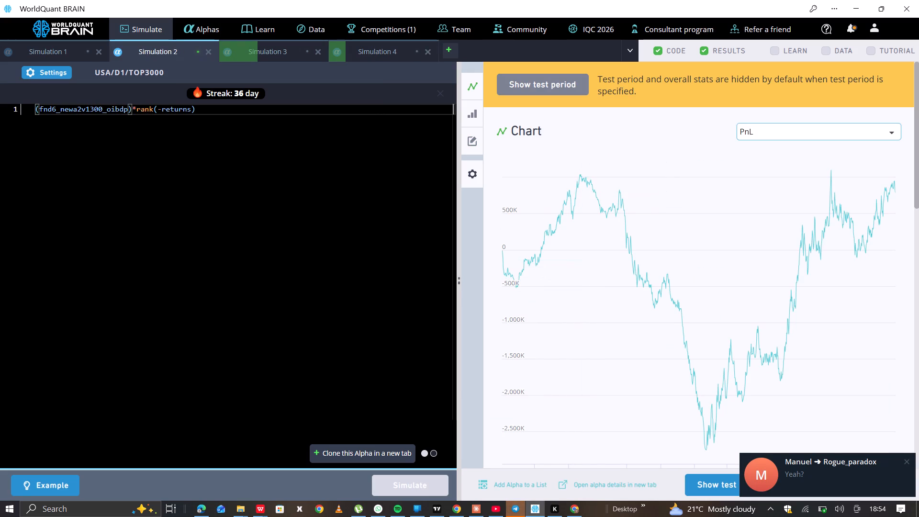
{"action": "type", "text": "rank"}
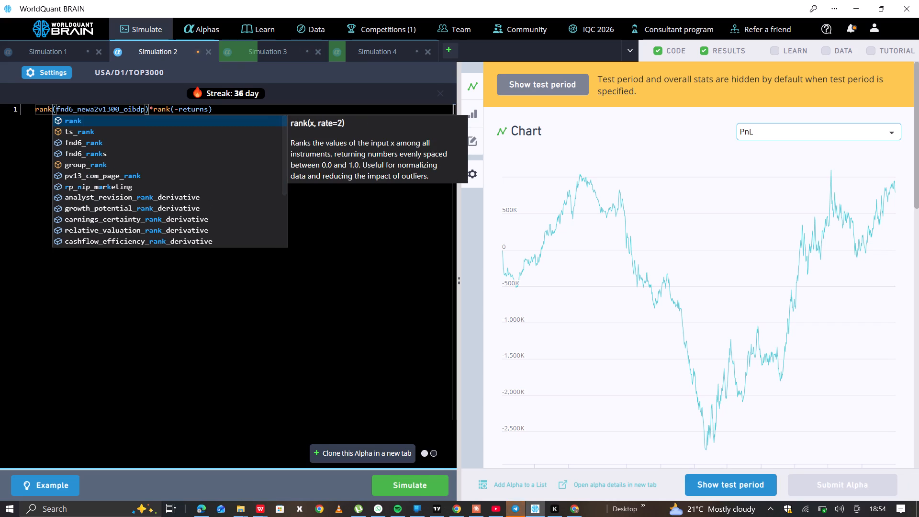
{"action": "left_click", "coordinate": [417, 483]}
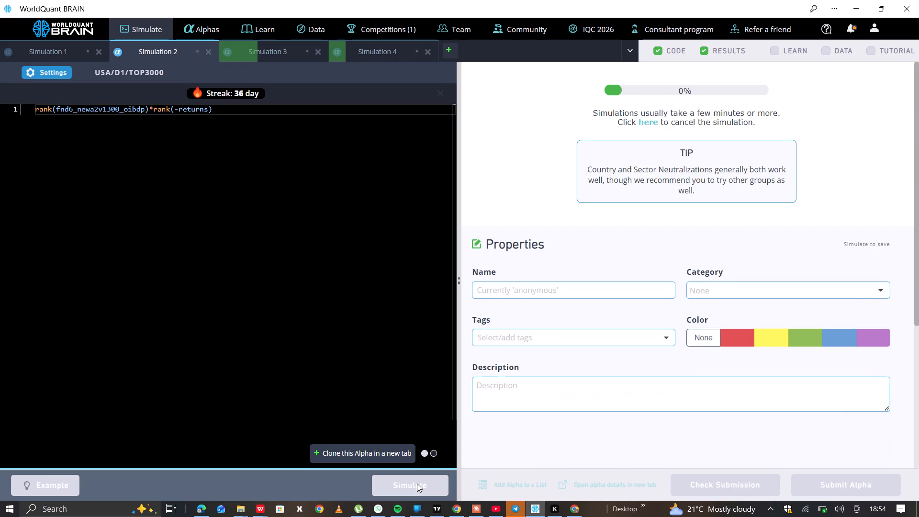
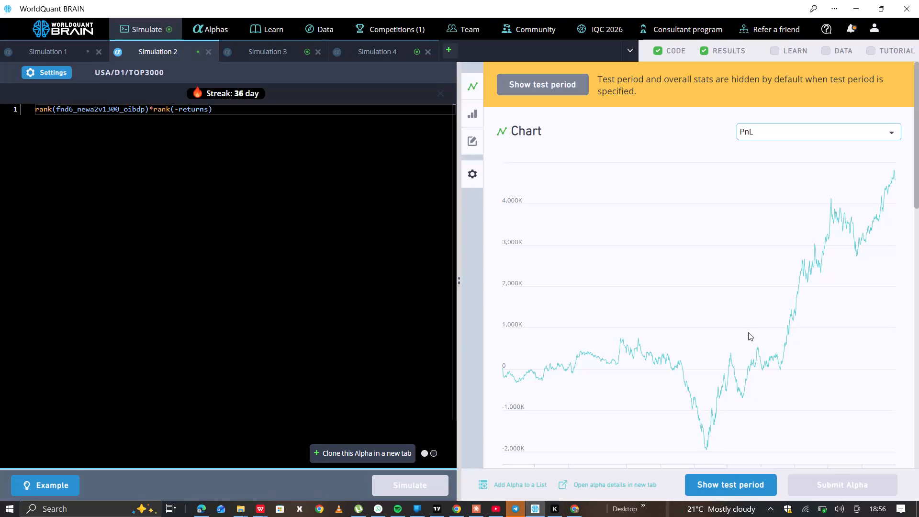
Check Simulation 2's test-period results and failed IS tests, set its decay to 6 and rerun the simulation.
{"action": "left_click", "coordinate": [726, 483]}
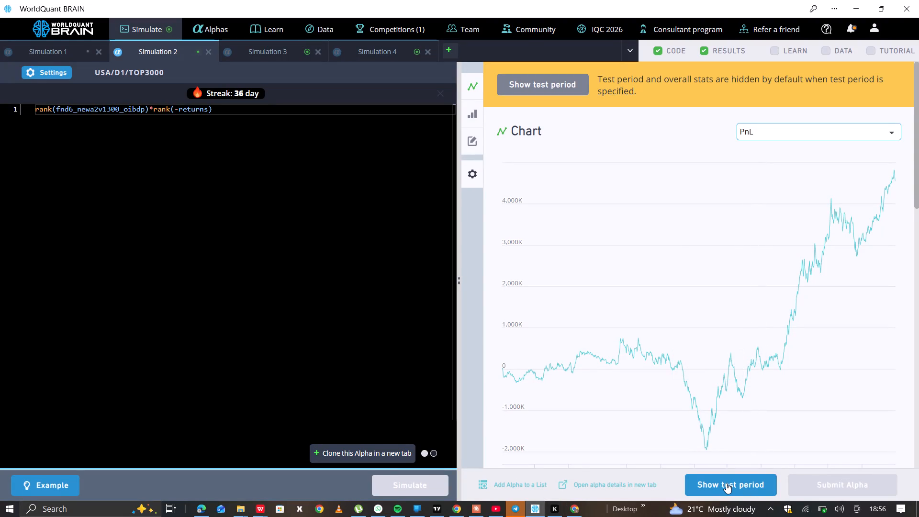
{"action": "scroll", "coordinate": [599, 367], "scroll_direction": "down", "scroll_amount": 8}
{"action": "left_click", "coordinate": [579, 324]}
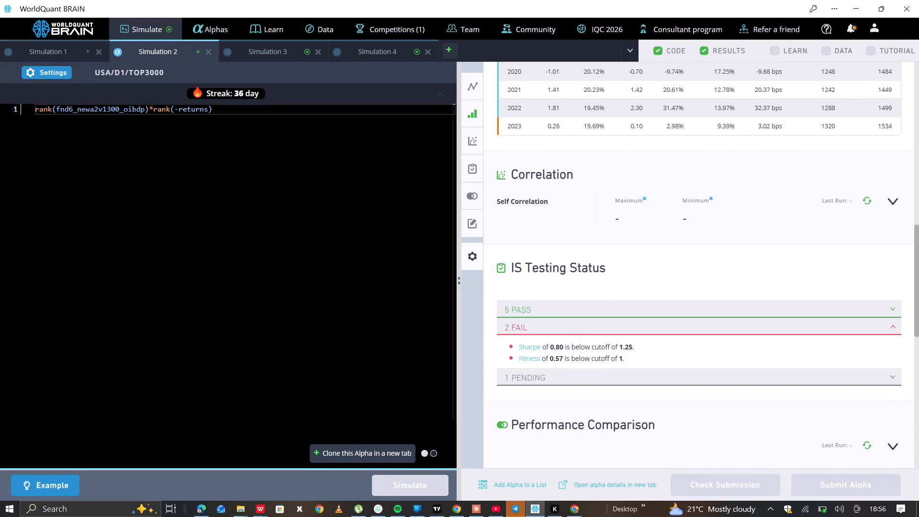
{"action": "left_click", "coordinate": [45, 71]}
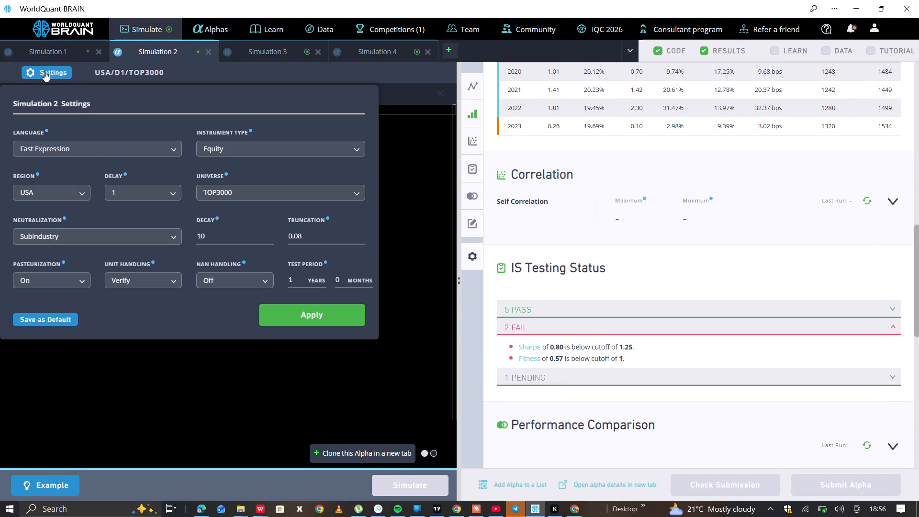
{"action": "left_click", "coordinate": [269, 238]}
{"action": "left_click", "coordinate": [269, 238]}
{"action": "left_click", "coordinate": [269, 238]}
{"action": "left_click", "coordinate": [269, 238]}
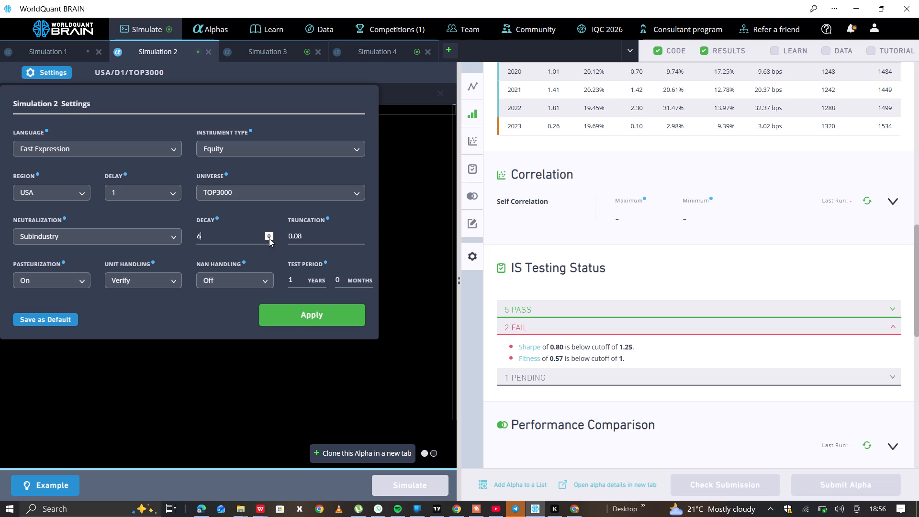
{"action": "left_click", "coordinate": [292, 324]}
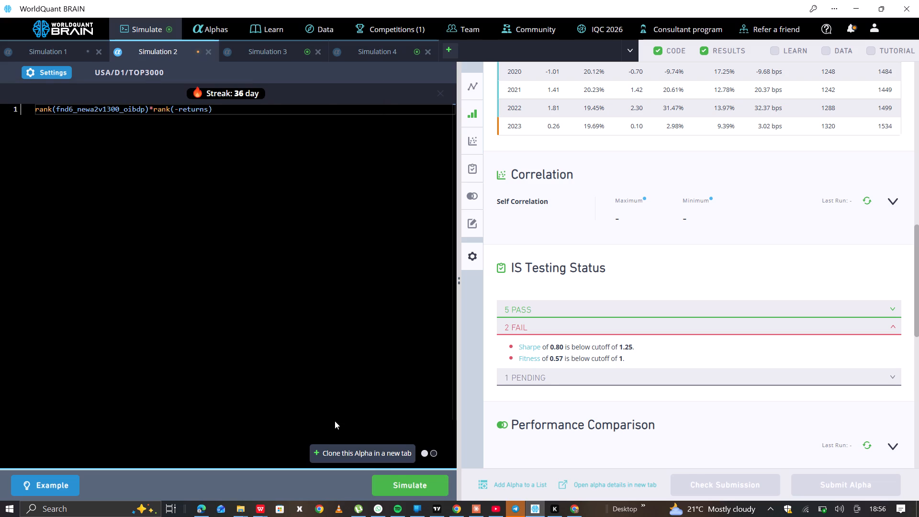
{"action": "left_click", "coordinate": [388, 476]}
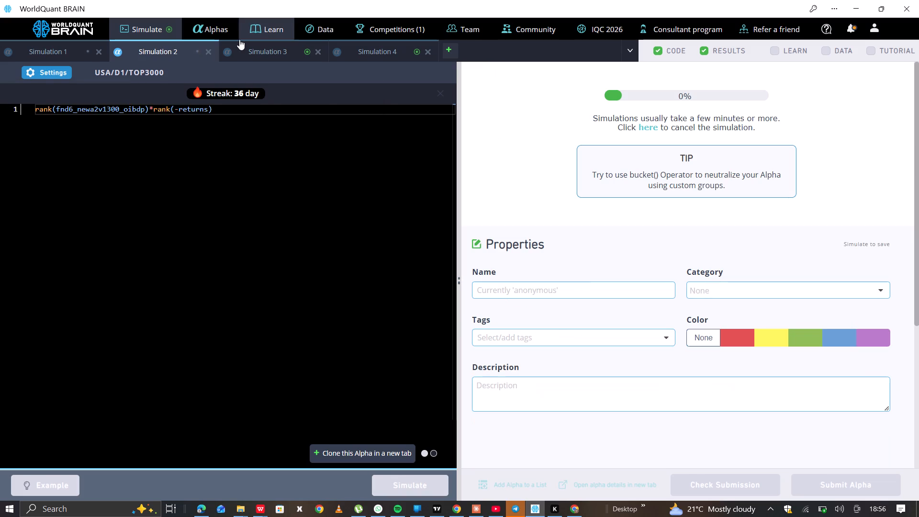
Check Simulation 3's test-period results and failed IS test, set its decay to 6 and rerun the simulation.
{"action": "left_click", "coordinate": [246, 54]}
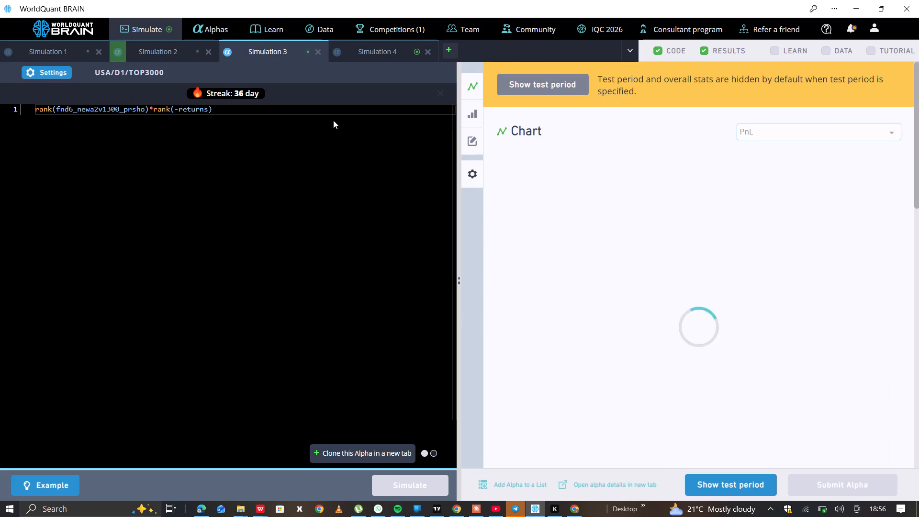
{"action": "left_click", "coordinate": [718, 473]}
{"action": "scroll", "coordinate": [660, 326], "scroll_direction": "down", "scroll_amount": 4}
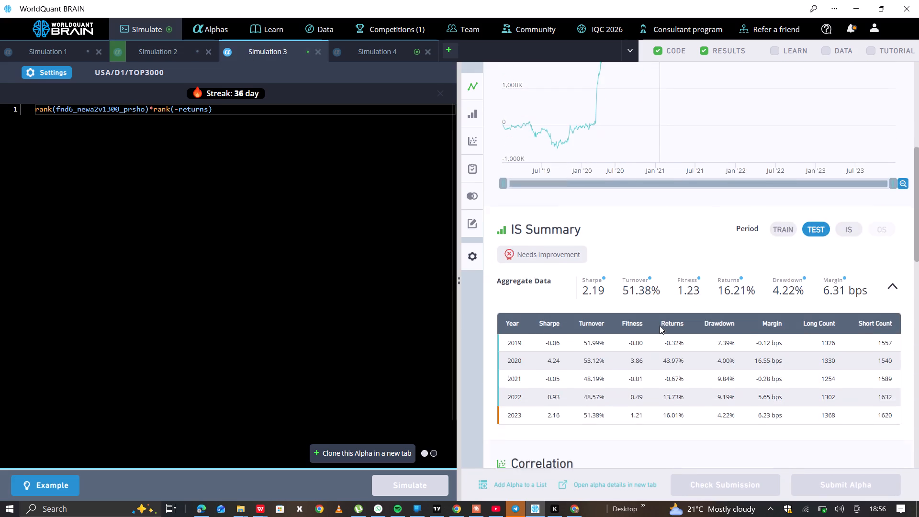
{"action": "scroll", "coordinate": [660, 326], "scroll_direction": "down", "scroll_amount": 6}
{"action": "left_click", "coordinate": [614, 418]}
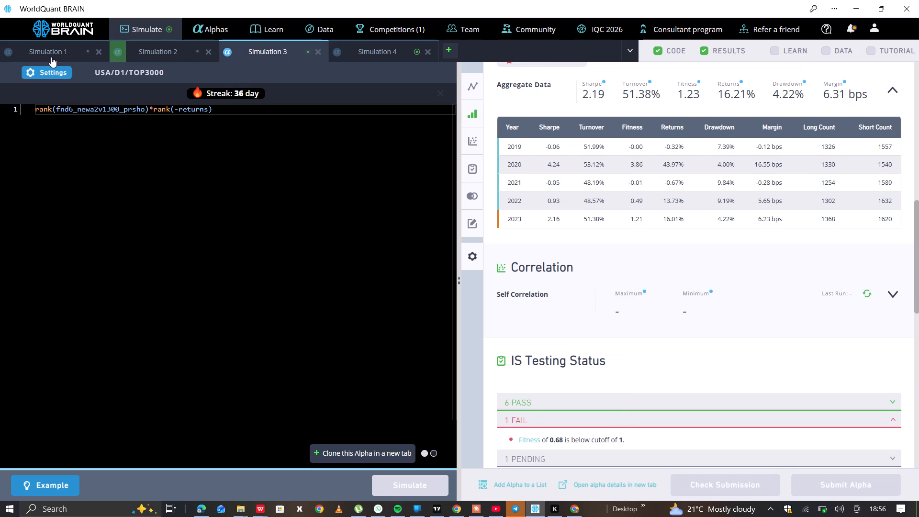
{"action": "left_click", "coordinate": [51, 72]}
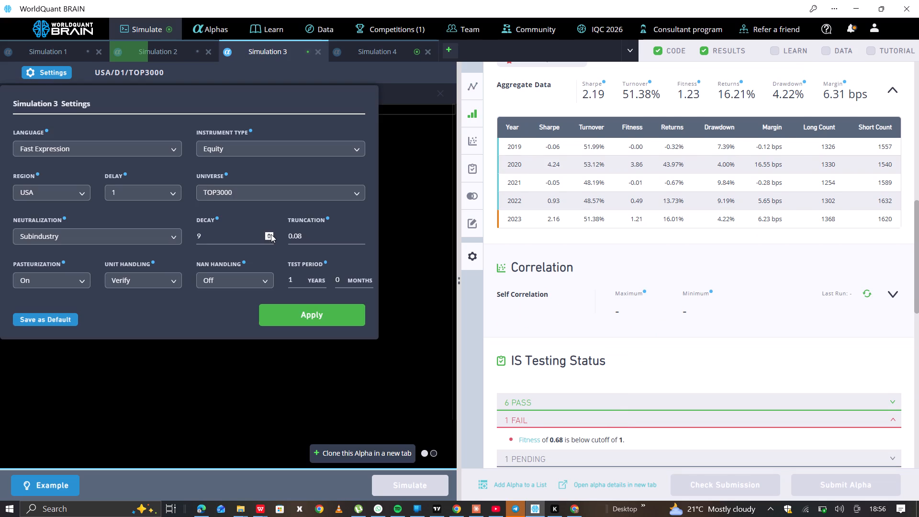
{"action": "double_click", "coordinate": [270, 237]}
{"action": "left_click", "coordinate": [270, 237]}
{"action": "left_click", "coordinate": [300, 314]}
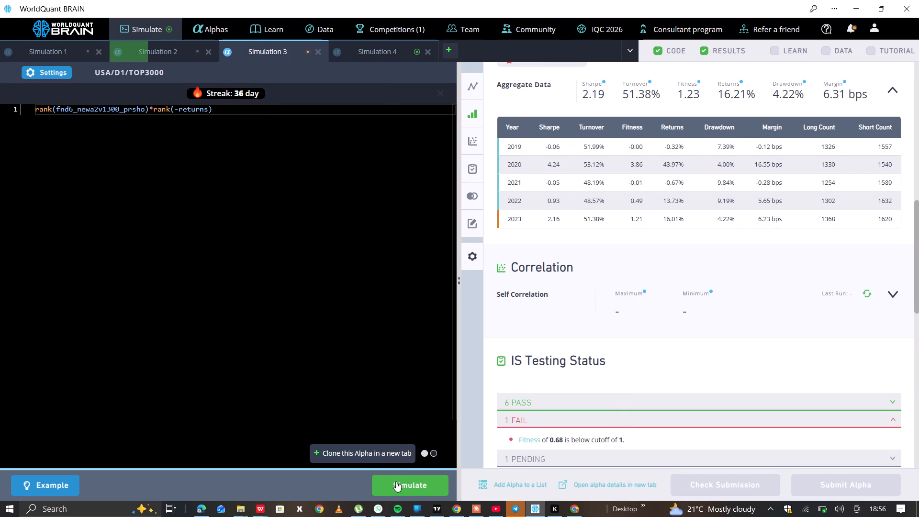
{"action": "left_click", "coordinate": [398, 483]}
Show the test period for Simulation 4's results and examine its yearly statistics and failed IS test.
{"action": "left_click", "coordinate": [359, 61]}
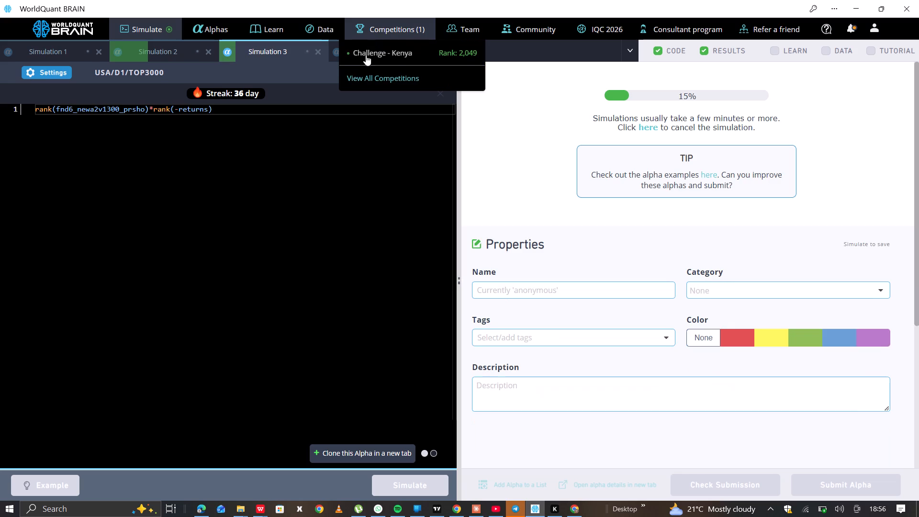
{"action": "left_click", "coordinate": [353, 54]}
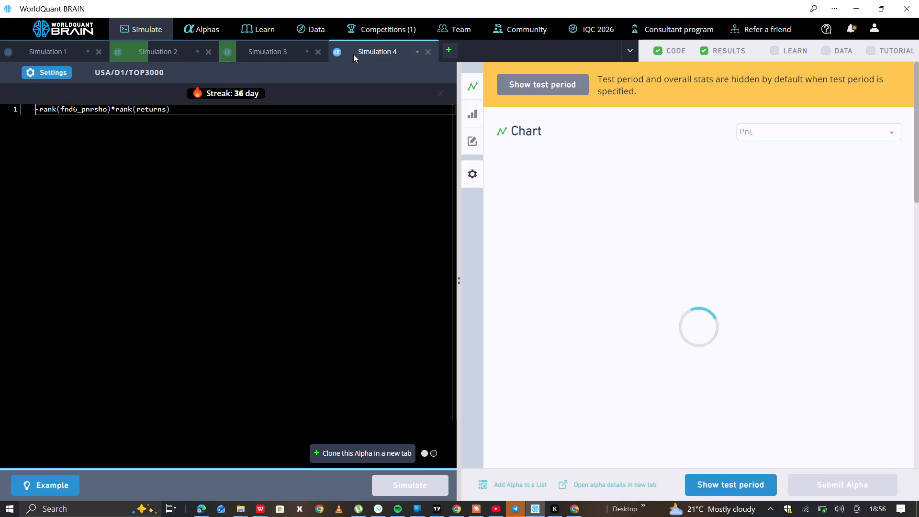
{"action": "left_click", "coordinate": [712, 484]}
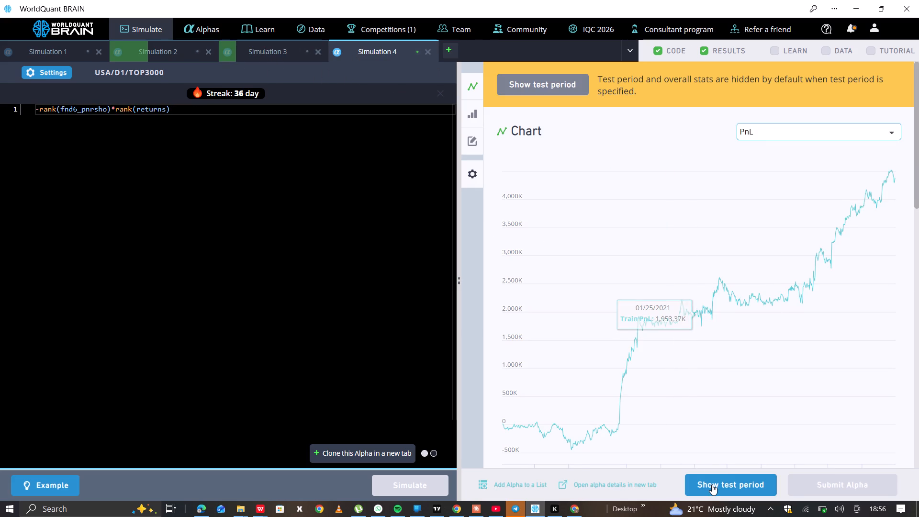
{"action": "scroll", "coordinate": [623, 291], "scroll_direction": "down", "scroll_amount": 3}
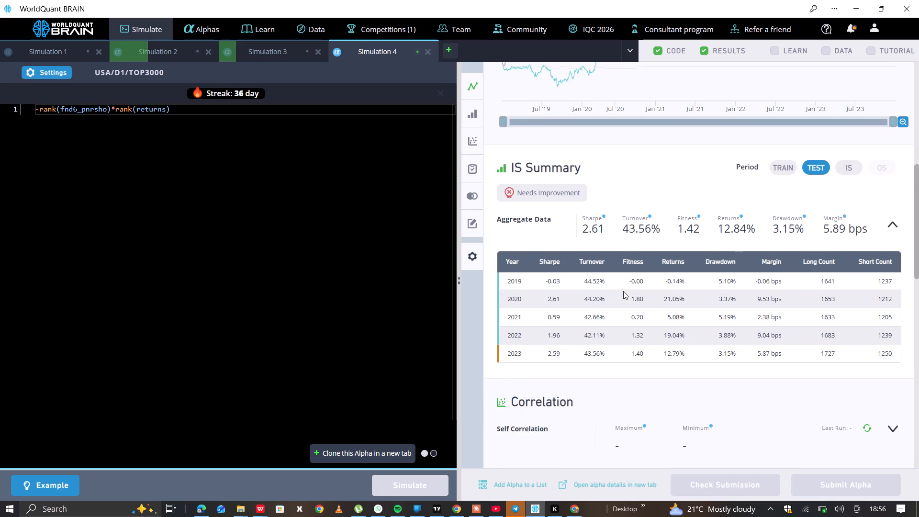
{"action": "scroll", "coordinate": [623, 291], "scroll_direction": "down", "scroll_amount": 2}
{"action": "left_click", "coordinate": [589, 405]}
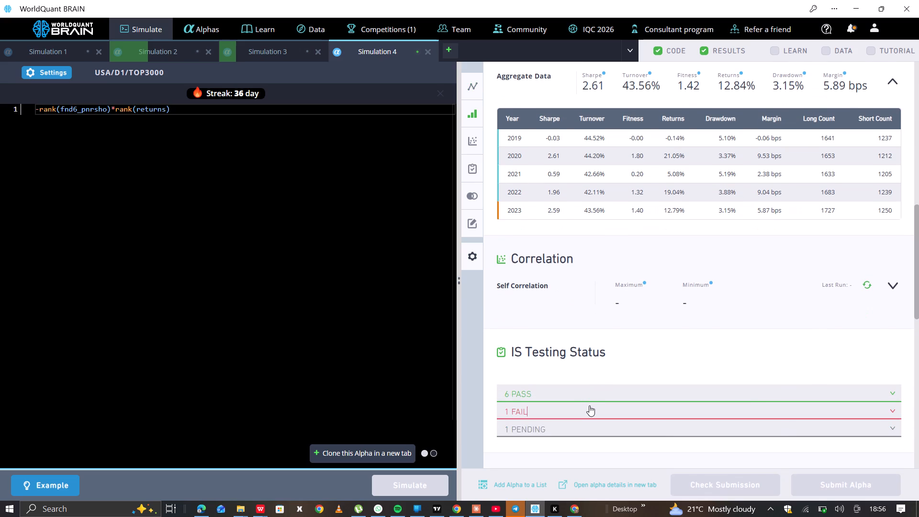
{"action": "scroll", "coordinate": [589, 405], "scroll_direction": "down", "scroll_amount": 1}
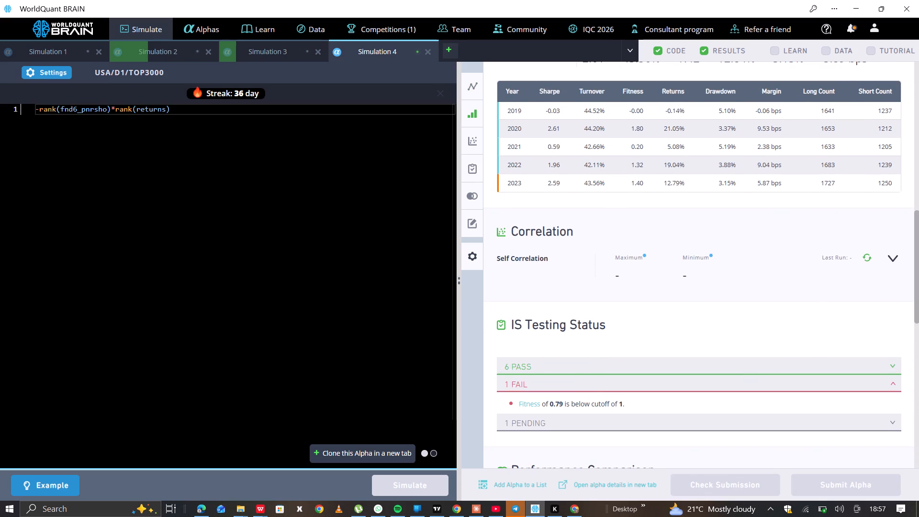
{"action": "left_click_drag", "start_coordinate": [107, 112], "coordinate": [62, 109]}
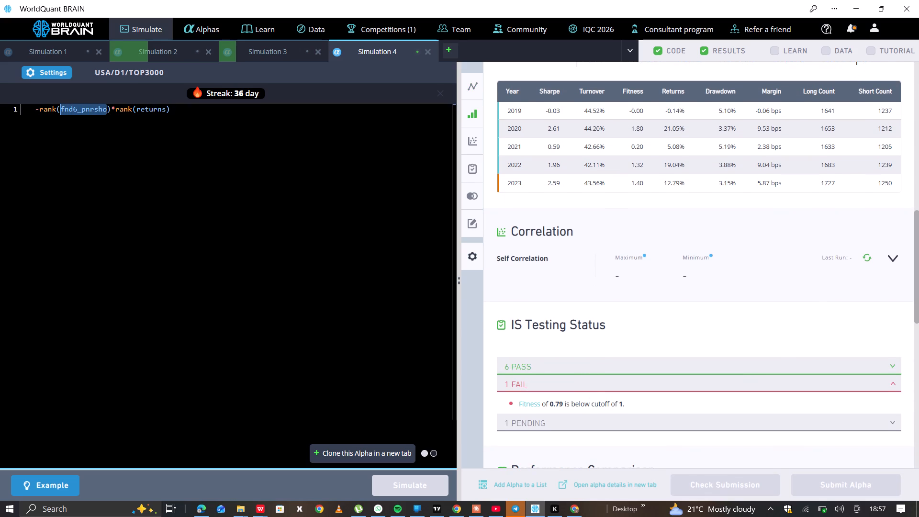
{"action": "left_click_drag", "start_coordinate": [62, 109], "coordinate": [61, 110]}
{"action": "key", "text": "ctrl+c"}
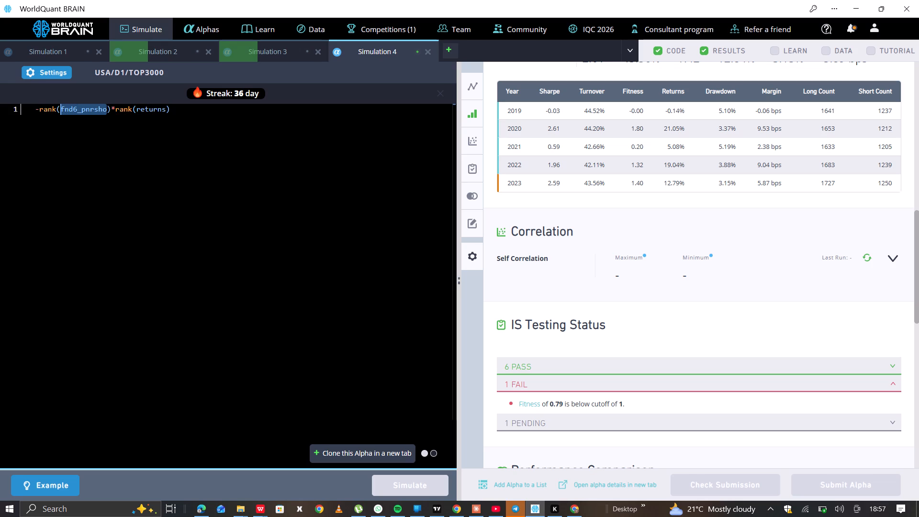
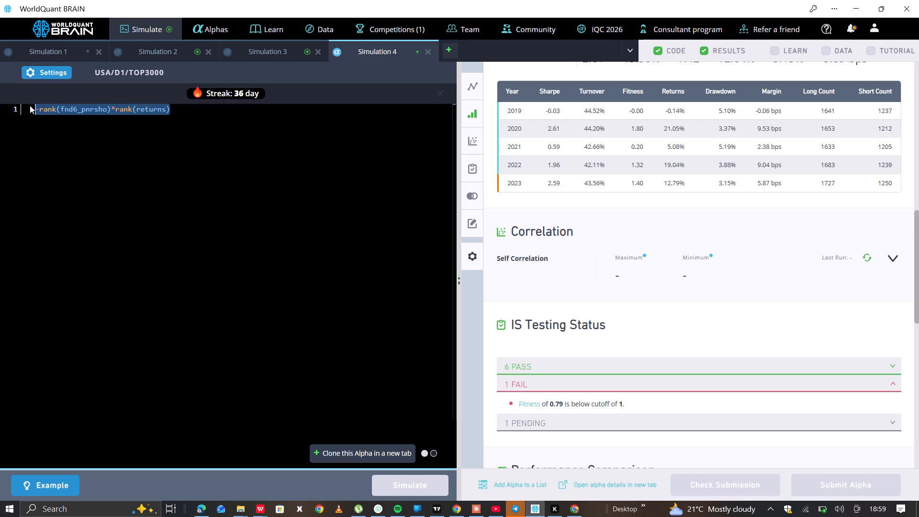
{"action": "left_click", "coordinate": [406, 487]}
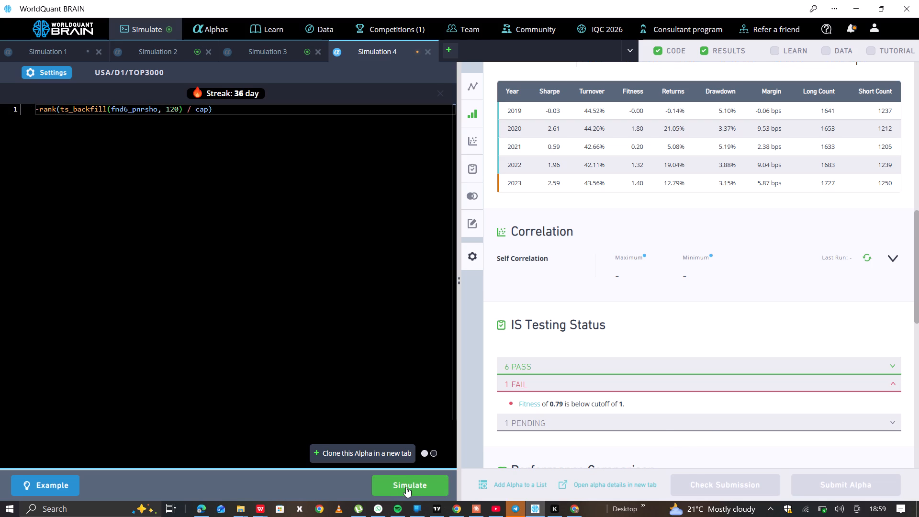
Show the test period for Simulation 3's results and examine its yearly statistics and failed IS test.
{"action": "left_click", "coordinate": [275, 53]}
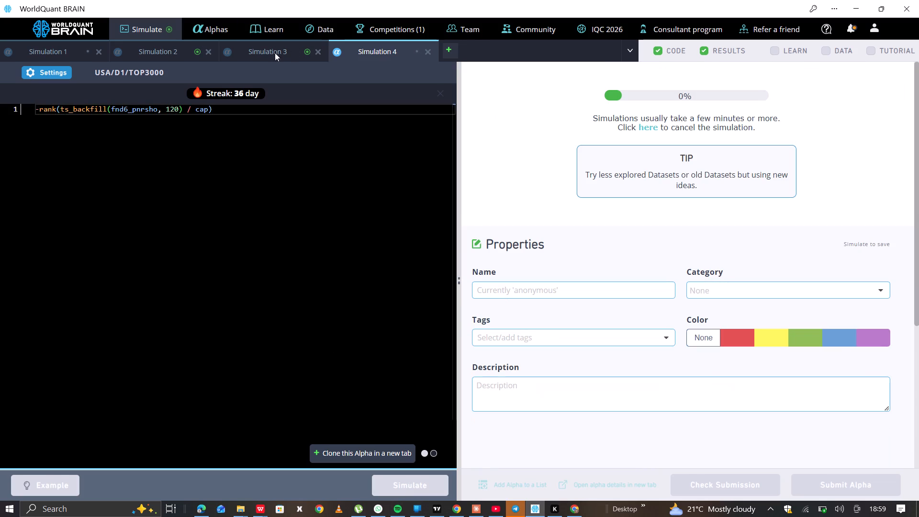
{"action": "left_click", "coordinate": [745, 482]}
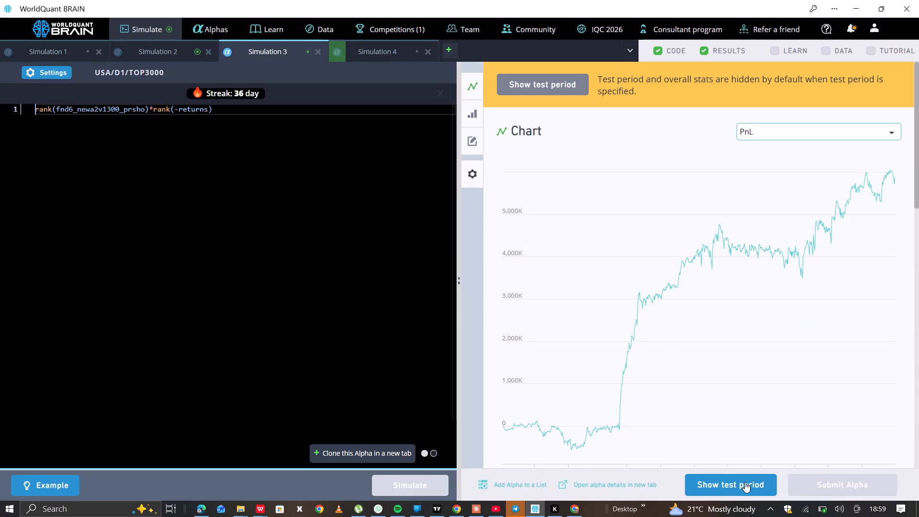
{"action": "scroll", "coordinate": [668, 358], "scroll_direction": "down", "scroll_amount": 7}
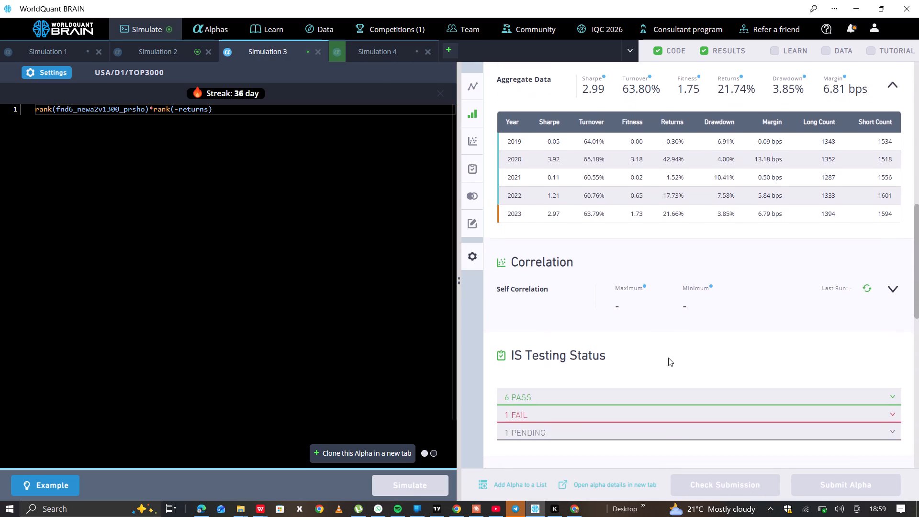
{"action": "scroll", "coordinate": [668, 358], "scroll_direction": "down", "scroll_amount": 1}
{"action": "left_click", "coordinate": [657, 357]}
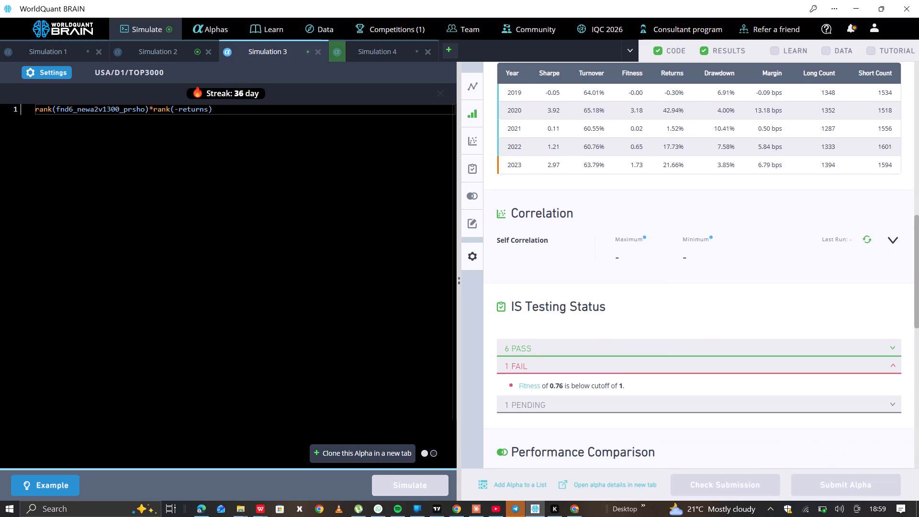
Wrap Simulation 3's whole expression in ts_decay_linear with a window of 6 and rerun the simulation.
{"action": "left_click", "coordinate": [35, 108]}
{"action": "type", "text": "ts"}
{"action": "type", "text": "_decay_linear"}
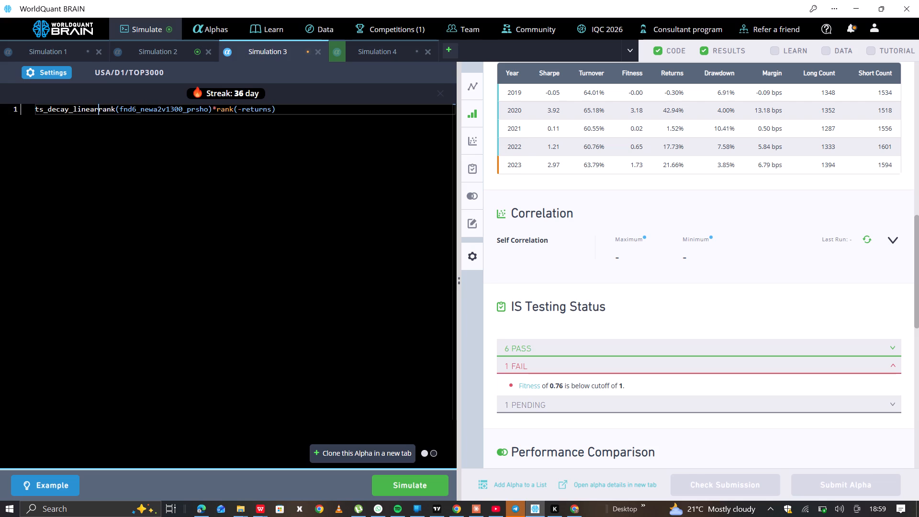
{"action": "key", "text": "shift+parenleft"}
{"action": "left_click", "coordinate": [284, 111]}
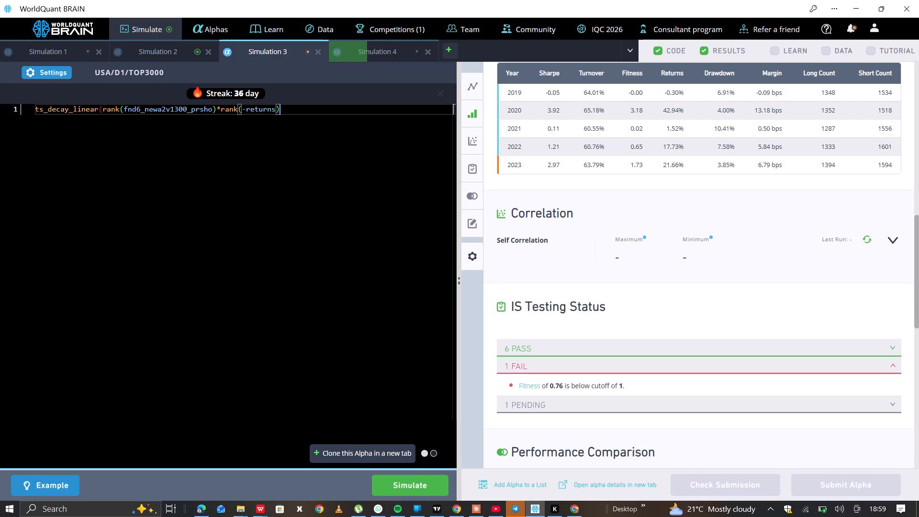
{"action": "key", "text": "comma"}
{"action": "key", "text": "6"}
{"action": "key", "text": "shift+parenright"}
{"action": "left_click", "coordinate": [431, 485]}
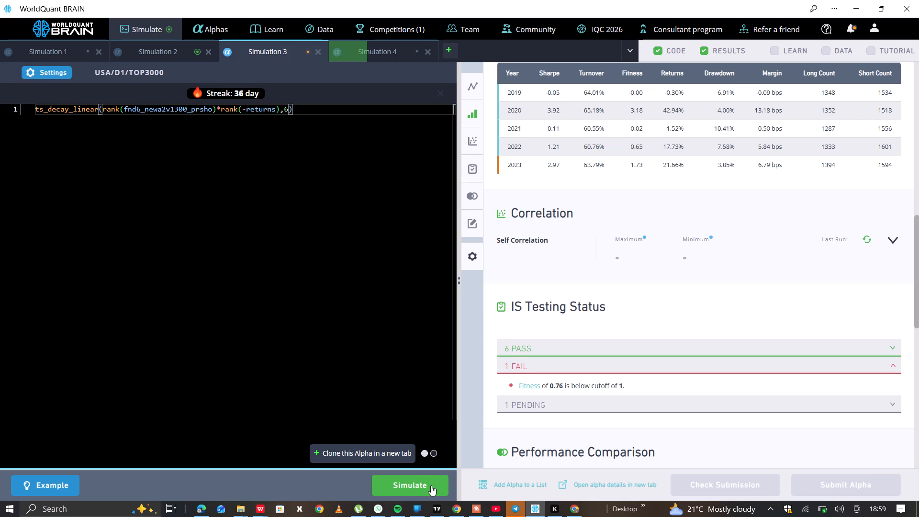
Show the test period for Simulation 2's results and examine its yearly statistics and failed IS tests.
{"action": "left_click", "coordinate": [146, 50]}
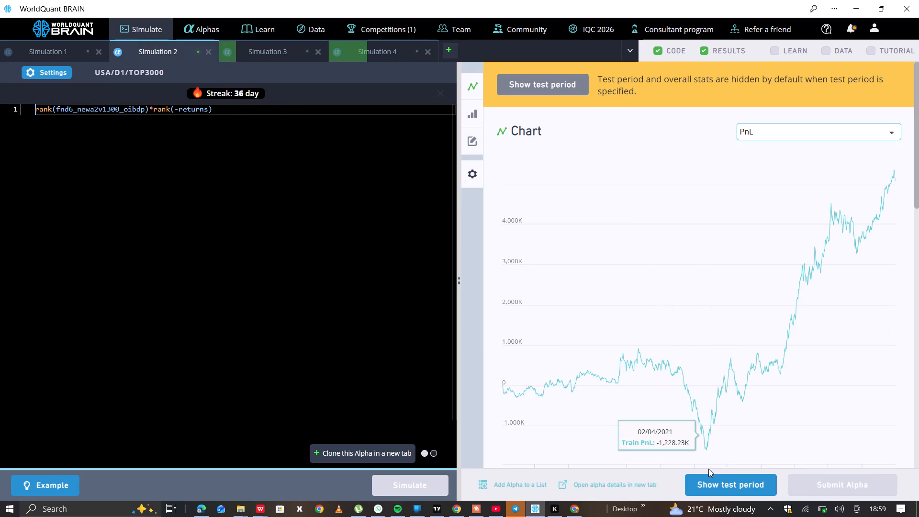
{"action": "left_click", "coordinate": [713, 483]}
{"action": "scroll", "coordinate": [624, 336], "scroll_direction": "down", "scroll_amount": 3}
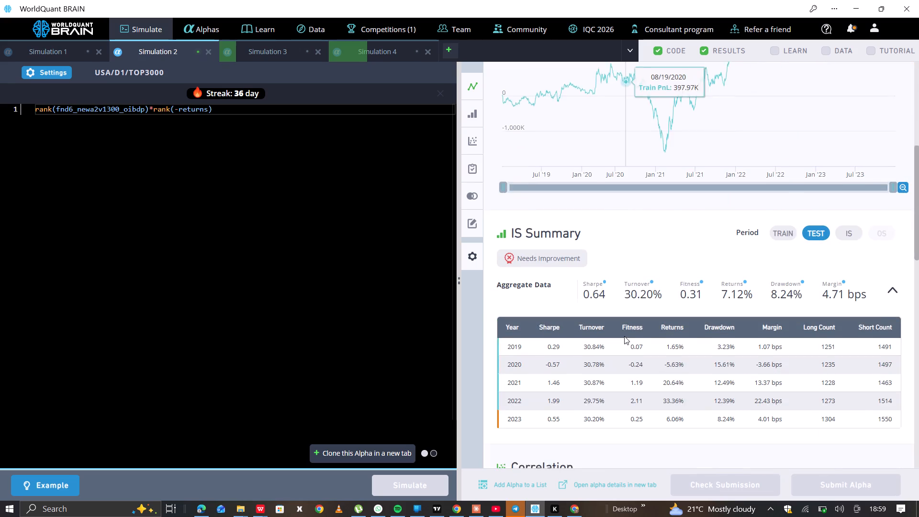
{"action": "scroll", "coordinate": [624, 336], "scroll_direction": "down", "scroll_amount": 6}
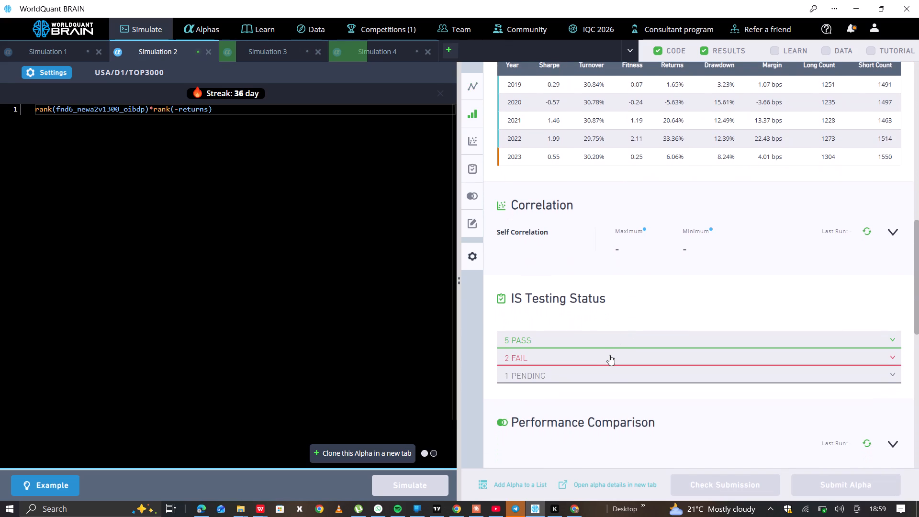
{"action": "left_click", "coordinate": [609, 355]}
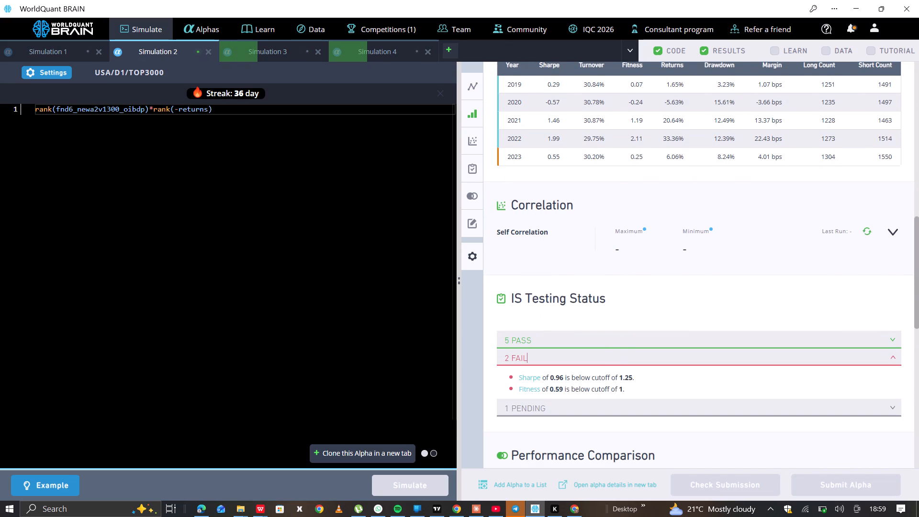
Change Simulation 2's expression to ts_rank(fnd6_newa2v1300_oibdp,50)*rank(-returns) and rerun the simulation.
{"action": "left_click", "coordinate": [37, 112]}
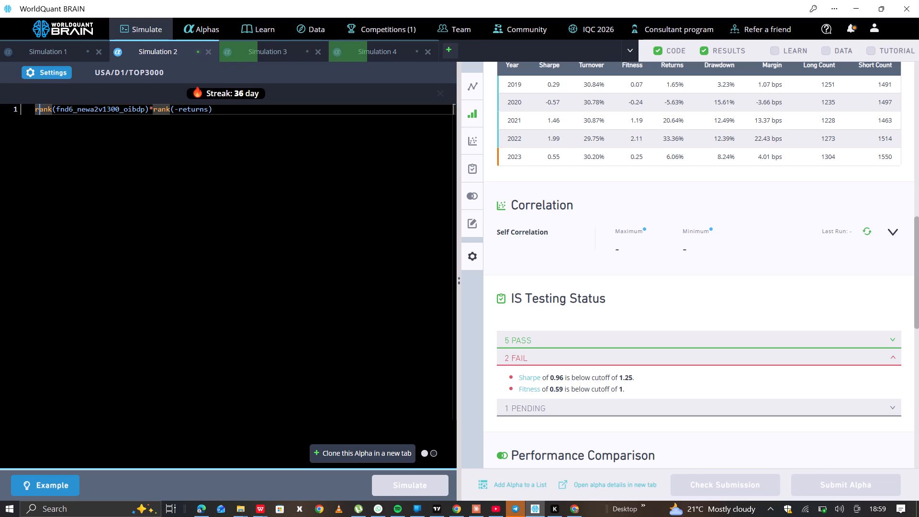
{"action": "left_click", "coordinate": [35, 111]}
{"action": "type", "text": "ts_"}
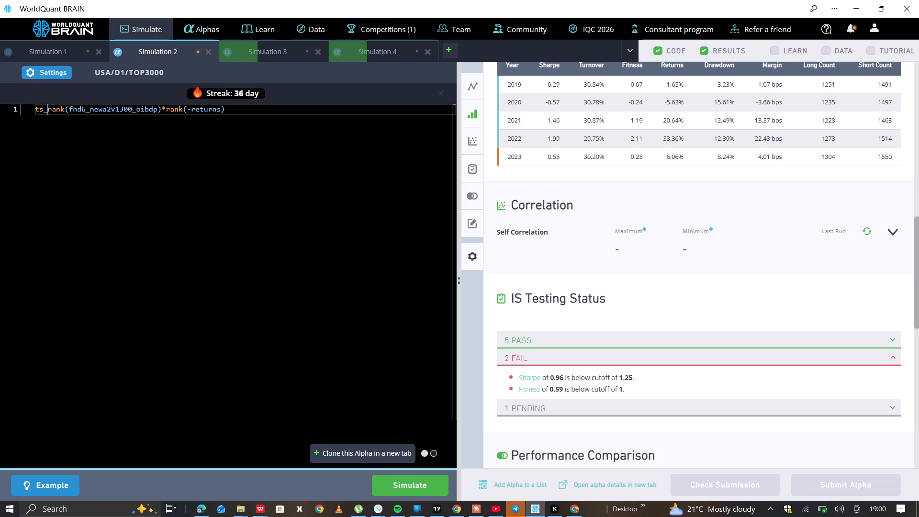
{"action": "left_click", "coordinate": [158, 116]}
{"action": "left_click", "coordinate": [157, 111]}
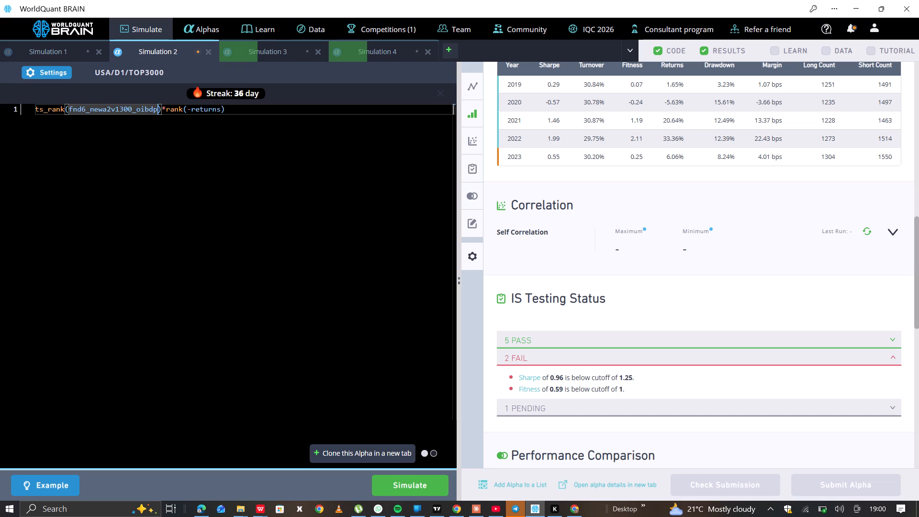
{"action": "key", "text": "comma"}
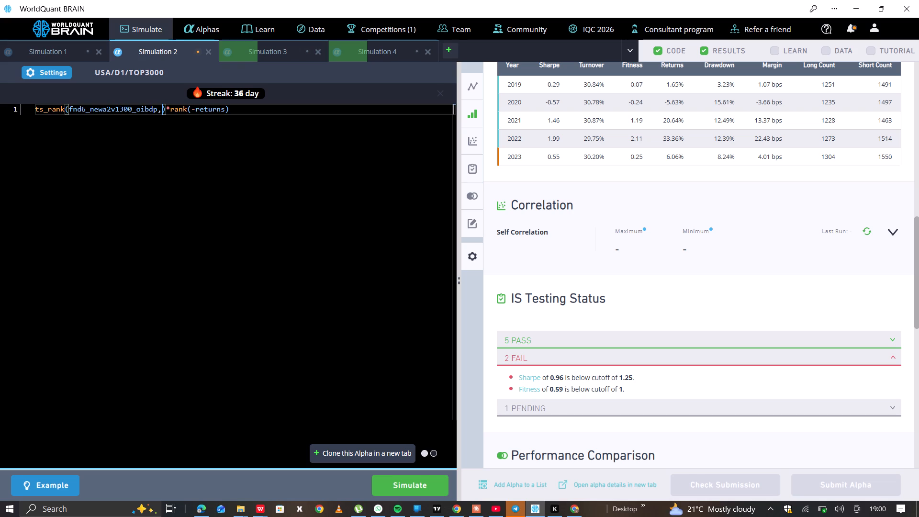
{"action": "type", "text": "50"}
{"action": "left_click", "coordinate": [413, 478]}
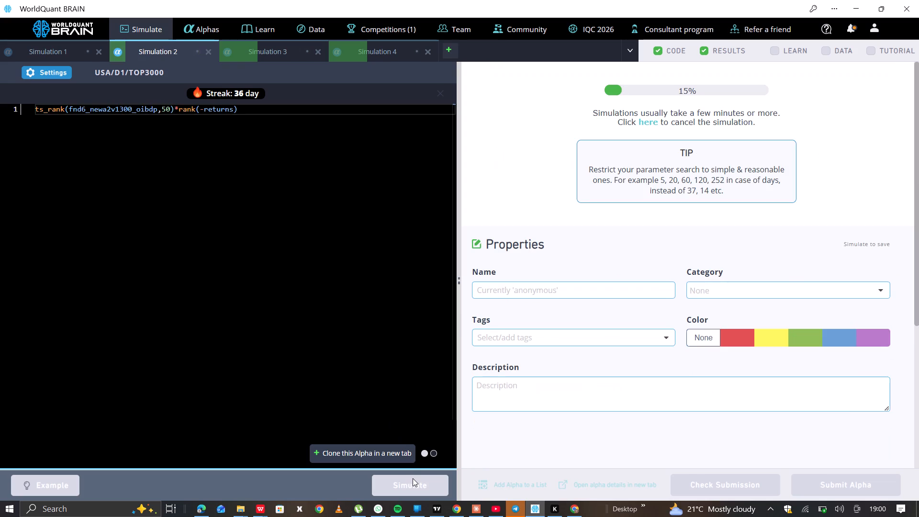
{"action": "left_click", "coordinate": [456, 508]}
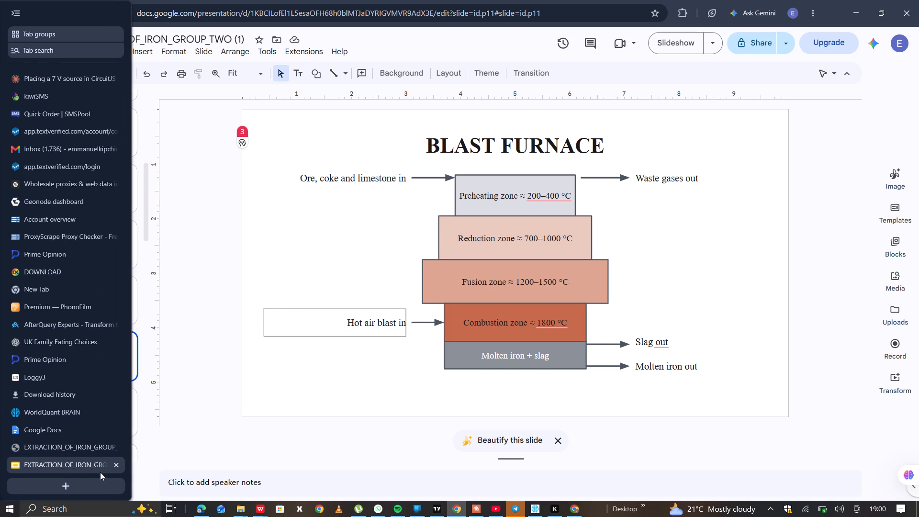
{"action": "left_click", "coordinate": [114, 466]}
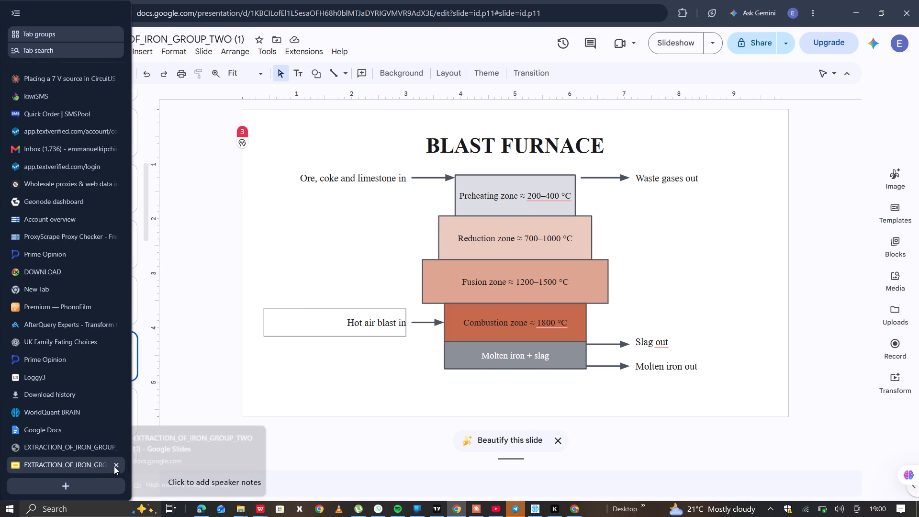
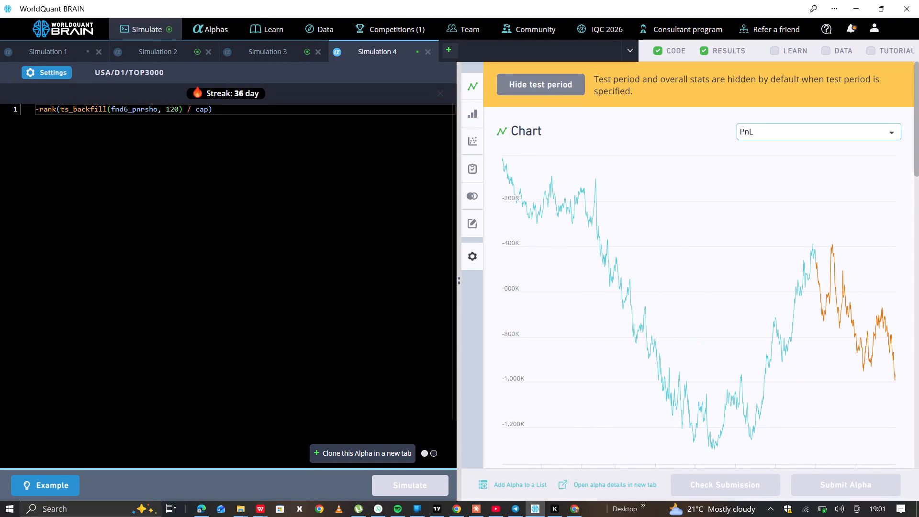
Remove the leading minus sign from Simulation 4's expression, leaving rank(ts_backfill(fnd6_pnrsho, 120) / cap), and rerun the simulation.
{"action": "left_click", "coordinate": [38, 111]}
{"action": "key", "text": "BackSpace"}
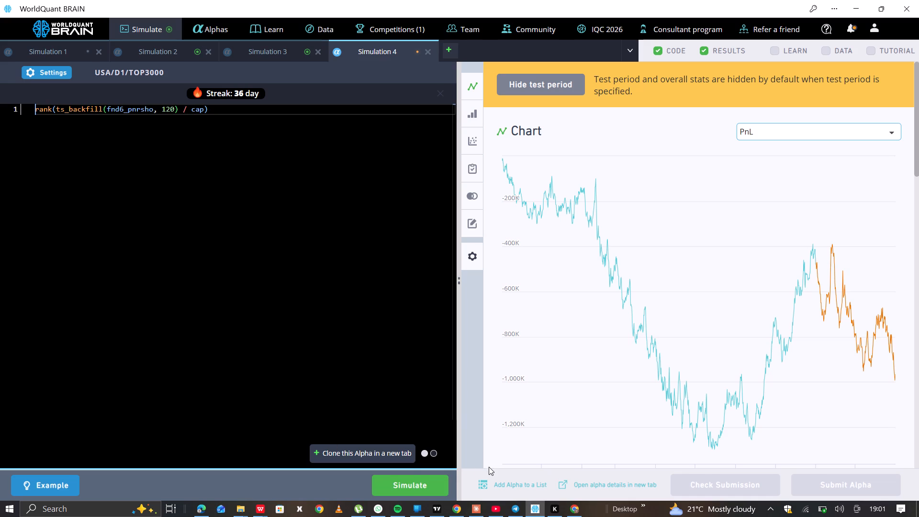
{"action": "left_click", "coordinate": [415, 483]}
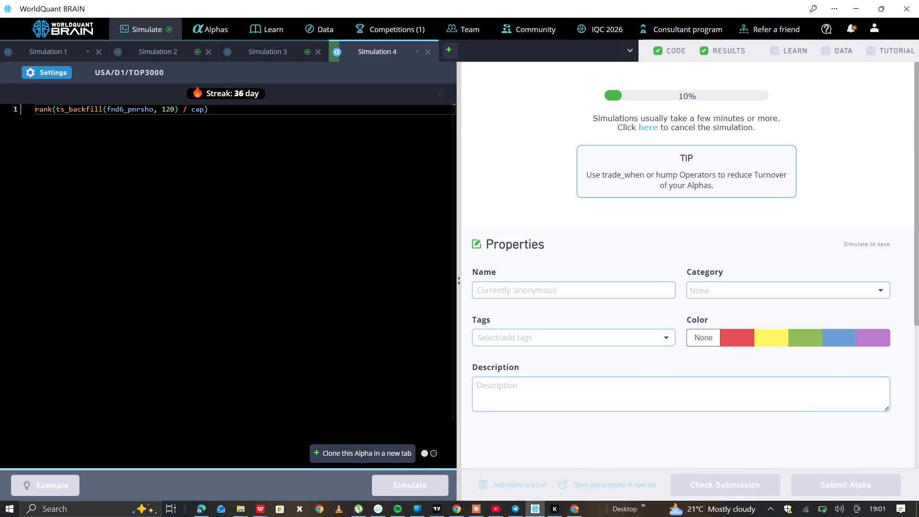
Show the test period for Simulation 3's results and examine its yearly statistics and failed IS tests.
{"action": "left_click", "coordinate": [272, 49]}
{"action": "left_click", "coordinate": [711, 483]}
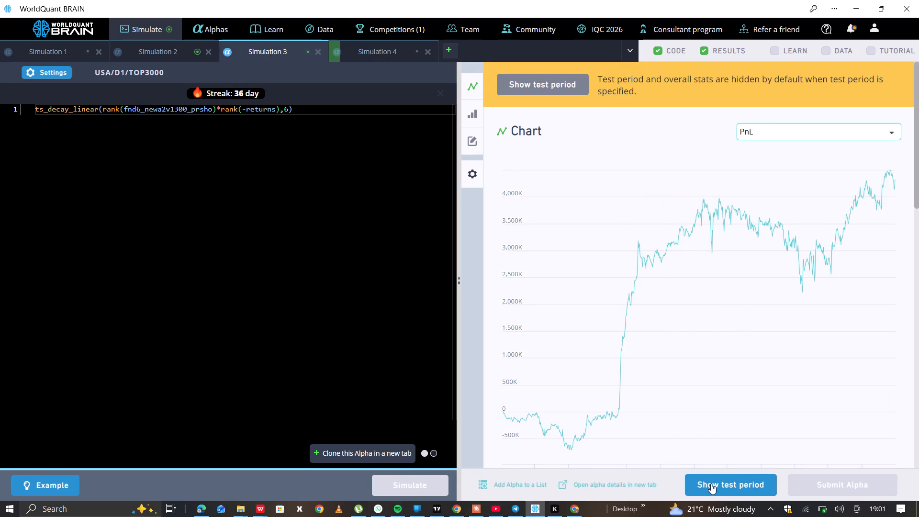
{"action": "scroll", "coordinate": [656, 316], "scroll_direction": "down", "scroll_amount": 4}
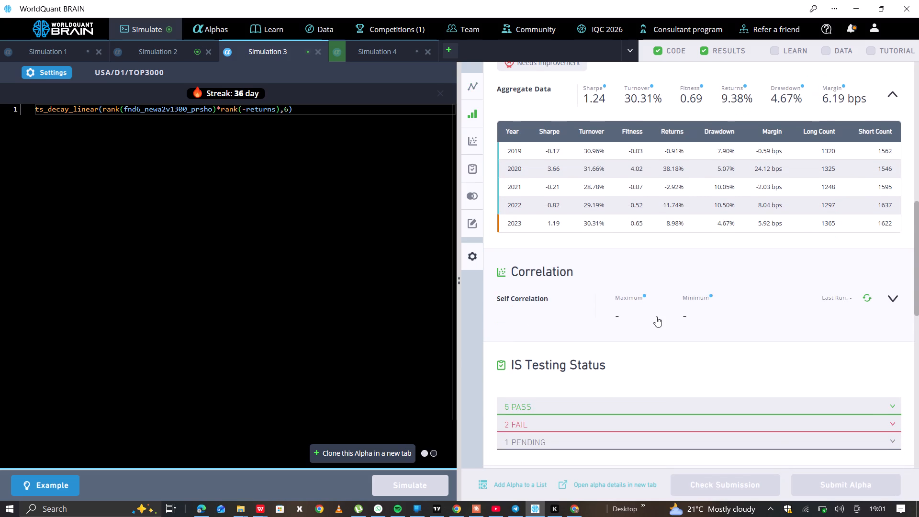
{"action": "scroll", "coordinate": [656, 316], "scroll_direction": "down", "scroll_amount": 1}
{"action": "left_click", "coordinate": [585, 421]}
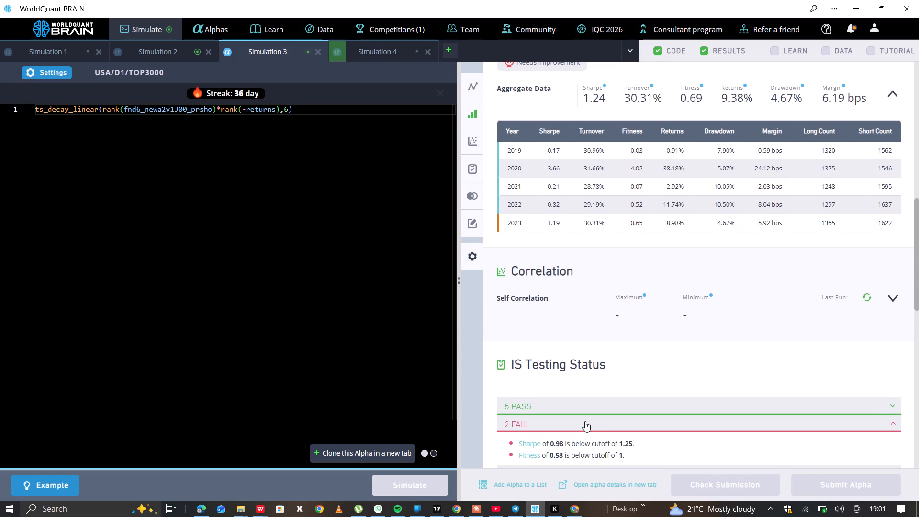
Set the ts_decay_linear window in Simulation 3's expression to 10 and rerun the simulation.
{"action": "left_click", "coordinate": [289, 112]}
{"action": "key", "text": "BackSpace"}
{"action": "type", "text": "10"}
{"action": "left_click", "coordinate": [412, 481]}
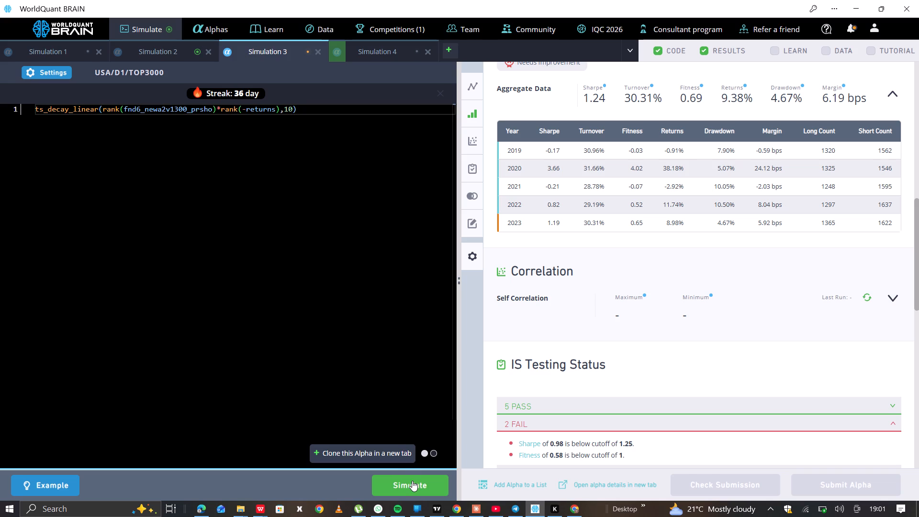
Show the test period for Simulation 2's results and examine its PnL chart, yearly statistics and failed IS tests.
{"action": "left_click", "coordinate": [158, 44]}
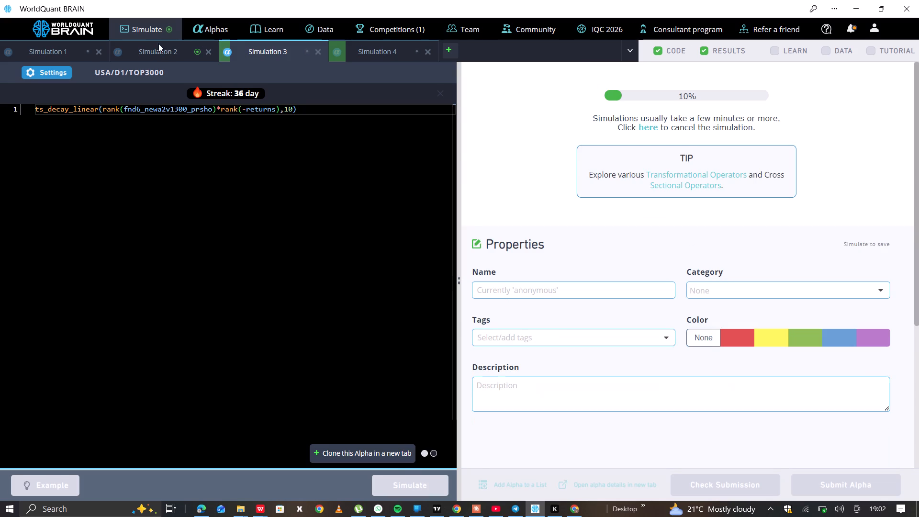
{"action": "left_click", "coordinate": [739, 487]}
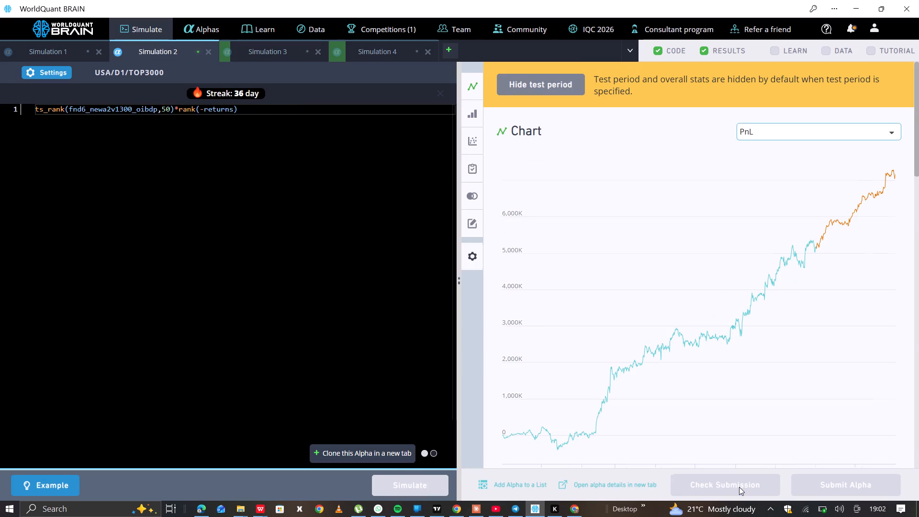
{"action": "scroll", "coordinate": [655, 314], "scroll_direction": "down", "scroll_amount": 2}
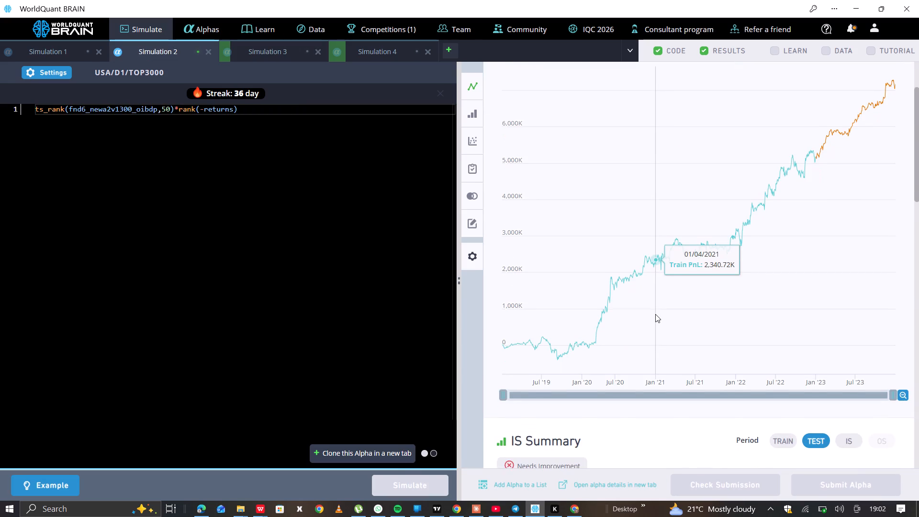
{"action": "scroll", "coordinate": [655, 314], "scroll_direction": "down", "scroll_amount": 8}
{"action": "left_click", "coordinate": [597, 365]}
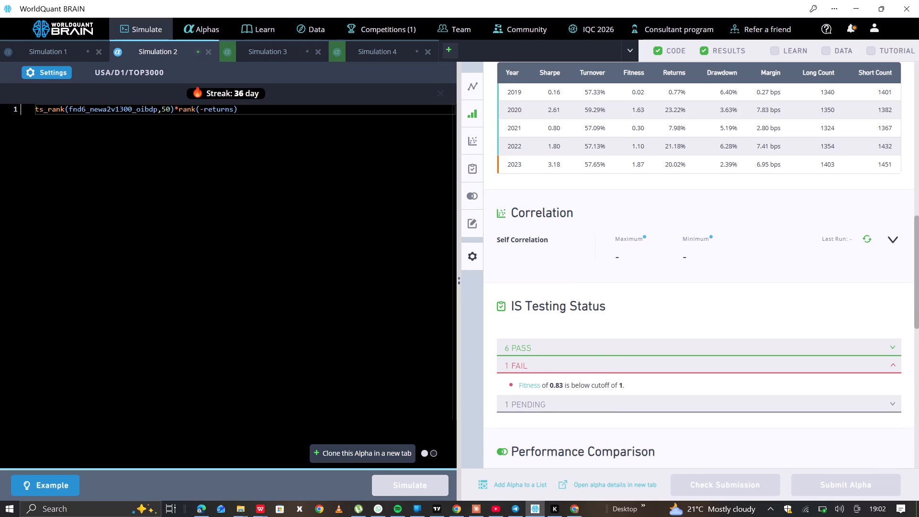
Set the ts_rank window in Simulation 2's expression to 60 and rerun the simulation.
{"action": "left_click", "coordinate": [165, 110]}
{"action": "key", "text": "BackSpace"}
{"action": "key", "text": "6"}
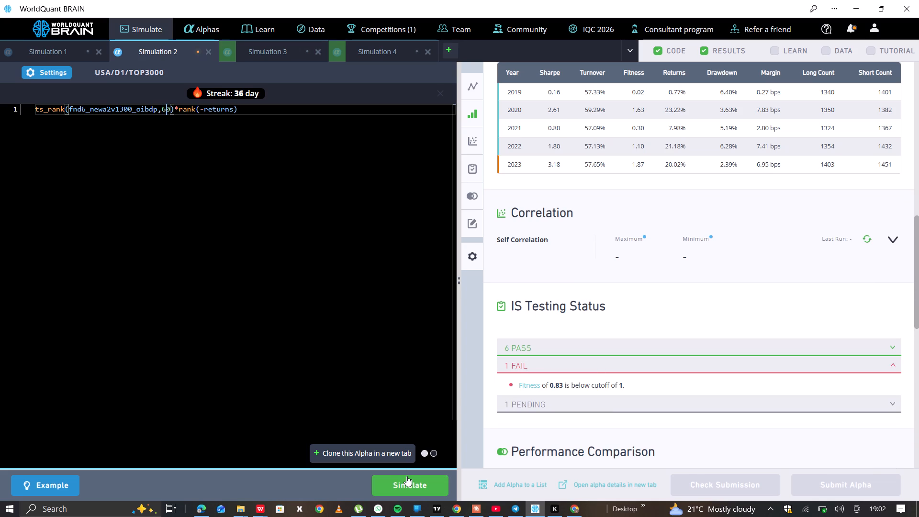
{"action": "left_click", "coordinate": [406, 476]}
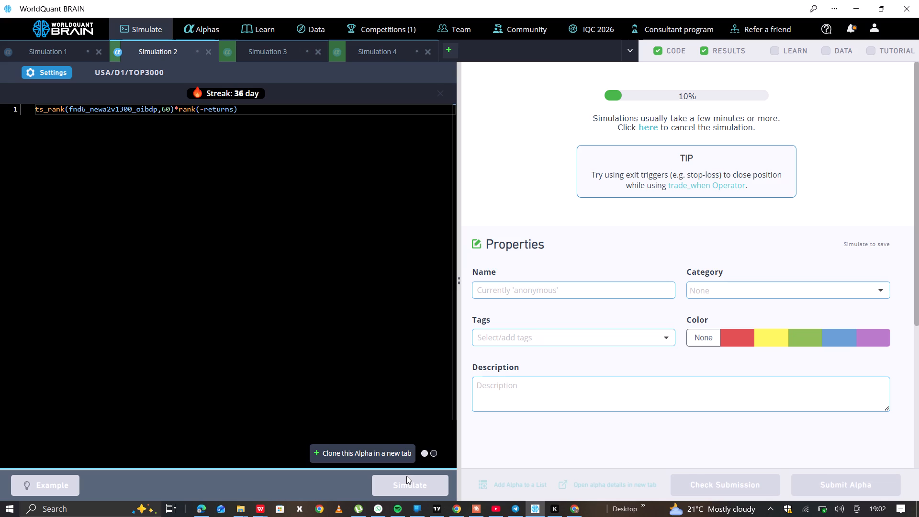
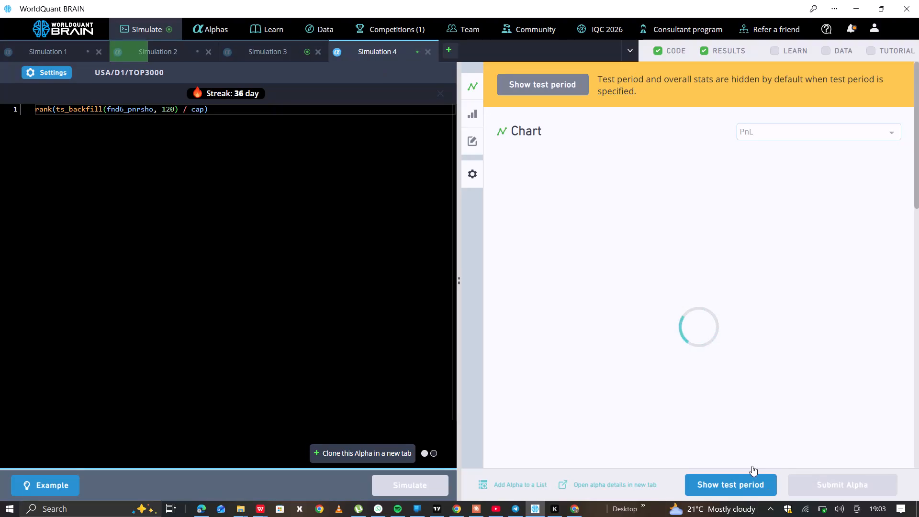
Show the test period for Simulation 4's results and view its PnL chart.
{"action": "left_click", "coordinate": [737, 482]}
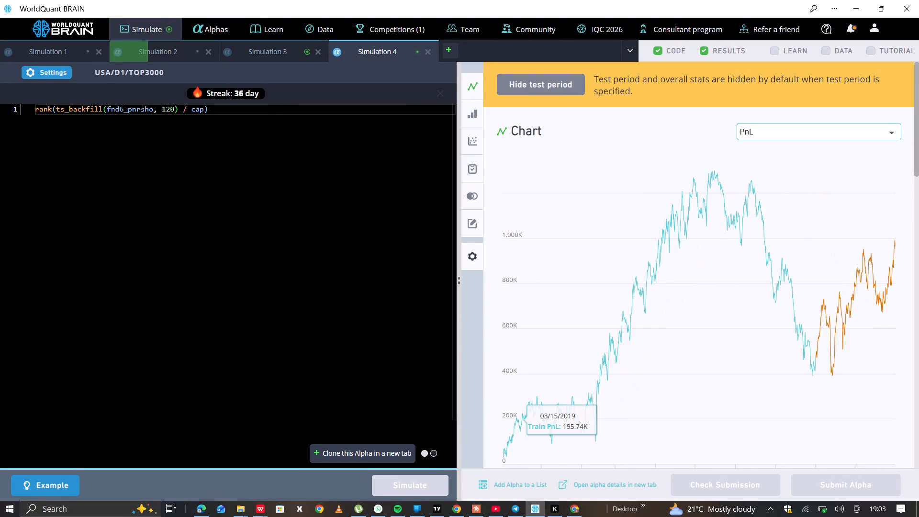
{"action": "left_click", "coordinate": [474, 508]}
{"action": "scroll", "coordinate": [627, 189], "scroll_direction": "up", "scroll_amount": 1}
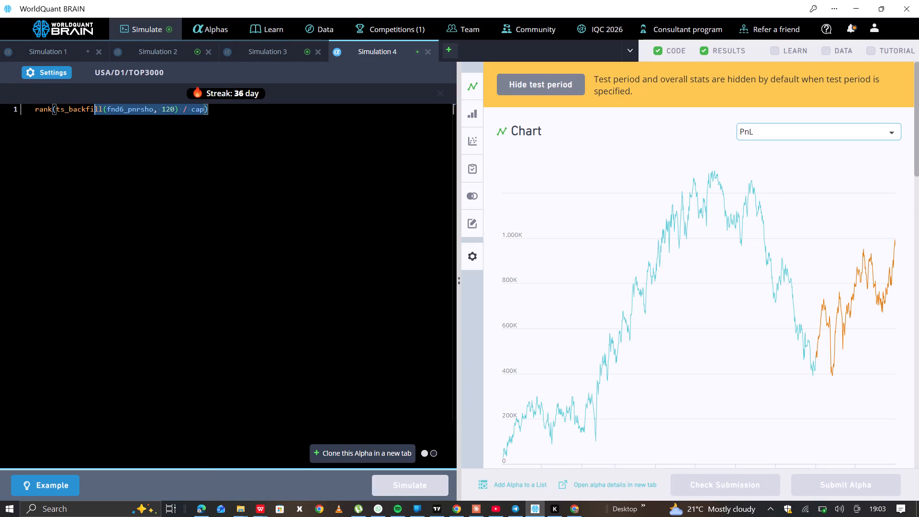
{"action": "left_click_drag", "start_coordinate": [92, 108], "coordinate": [34, 109]}
{"action": "key", "text": "ctrl+v"}
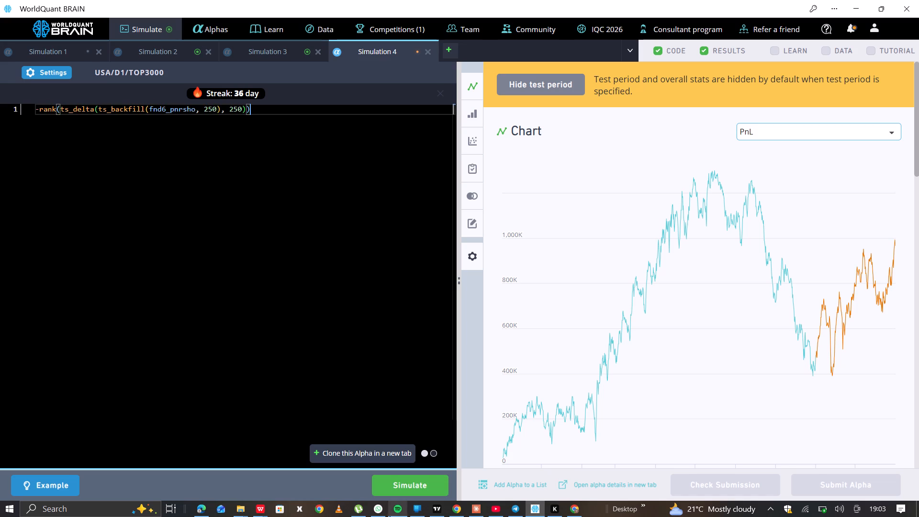
{"action": "left_click", "coordinate": [384, 483]}
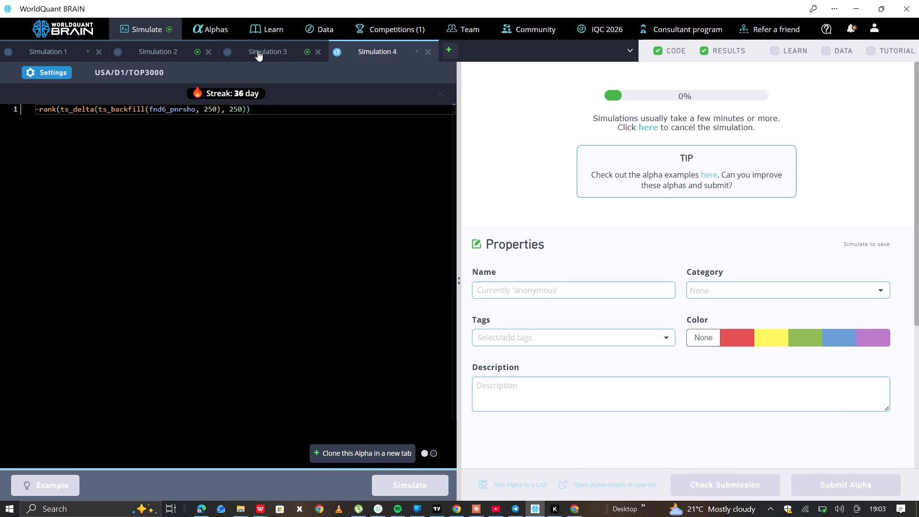
Show the test period for Simulation 3's results and examine its yearly statistics and failed IS tests.
{"action": "left_click", "coordinate": [258, 51]}
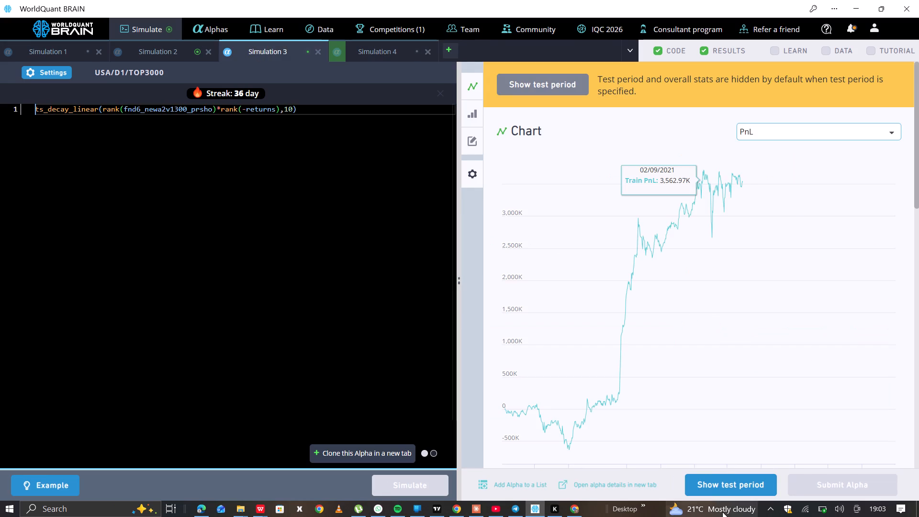
{"action": "left_click", "coordinate": [716, 479]}
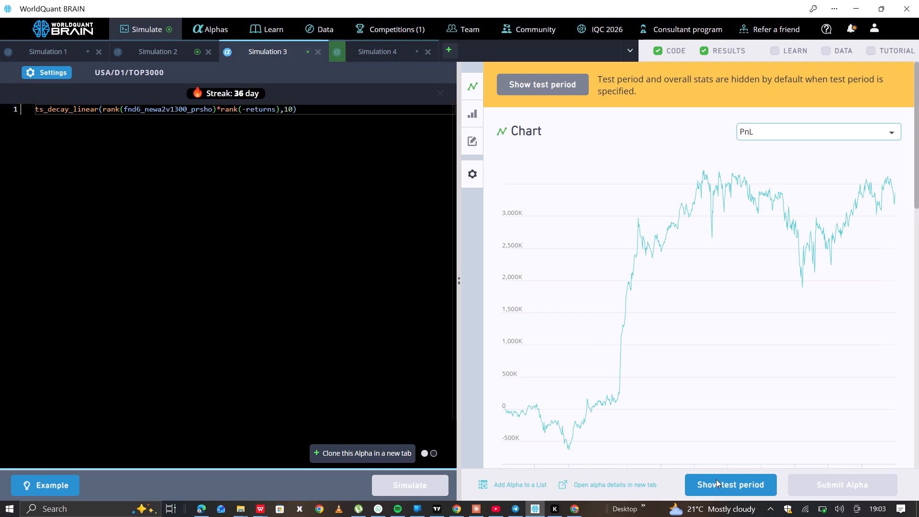
{"action": "scroll", "coordinate": [588, 328], "scroll_direction": "down", "scroll_amount": 8}
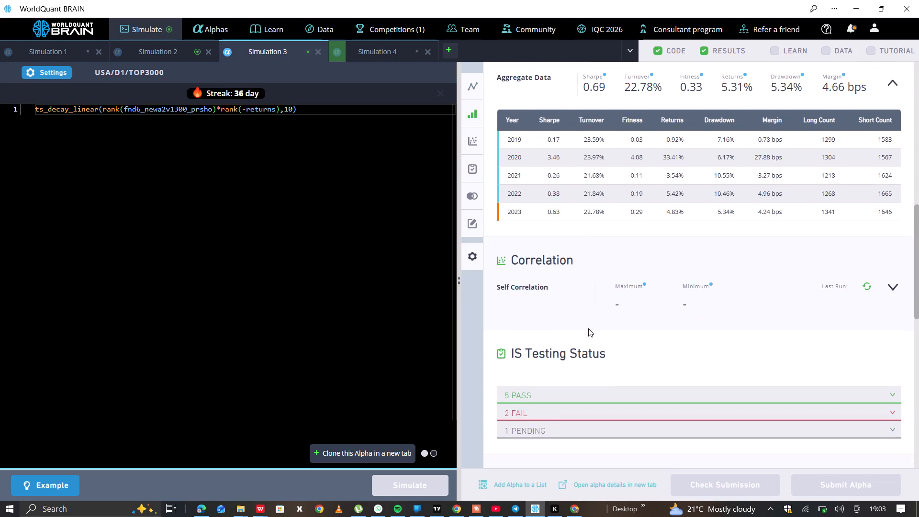
{"action": "left_click", "coordinate": [562, 405]}
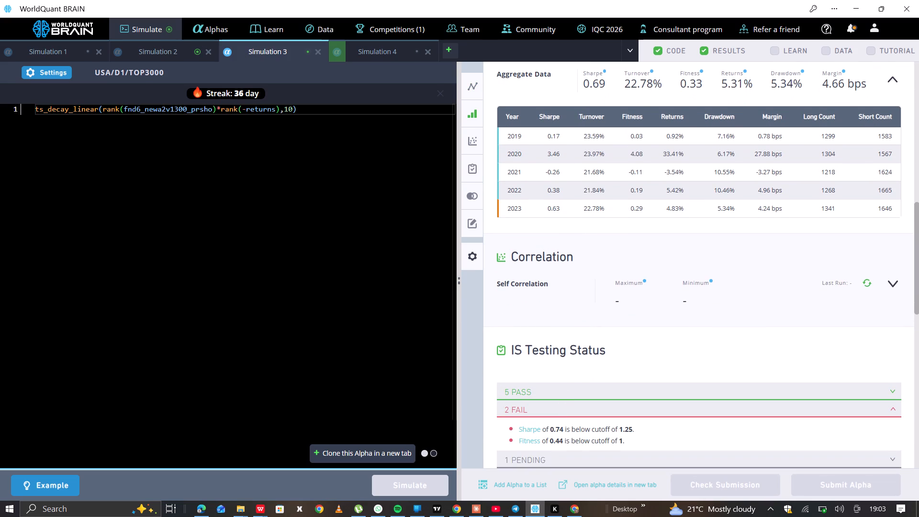
Set the ts_decay_linear window in Simulation 3's expression to 4 and rerun the simulation.
{"action": "left_click", "coordinate": [292, 109]}
{"action": "key", "text": "BackSpace"}
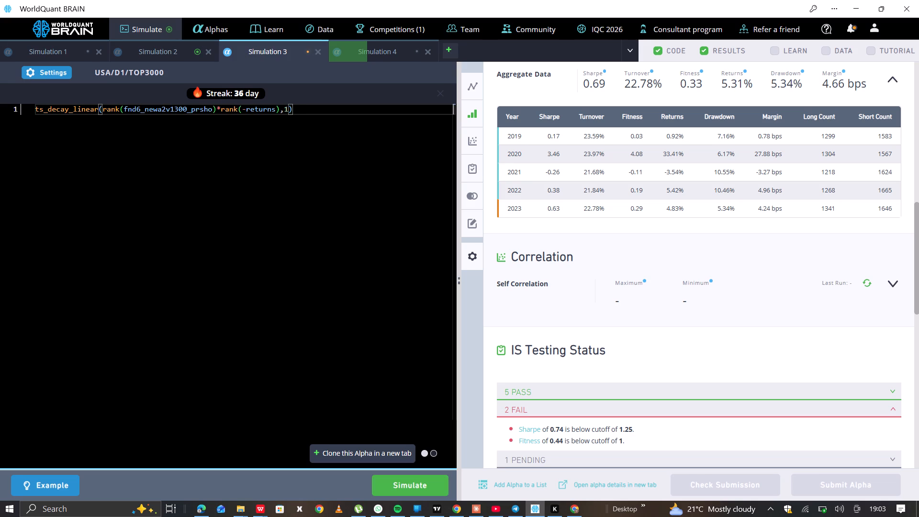
{"action": "key", "text": "BackSpace"}
{"action": "key", "text": "4"}
{"action": "left_click", "coordinate": [406, 488]}
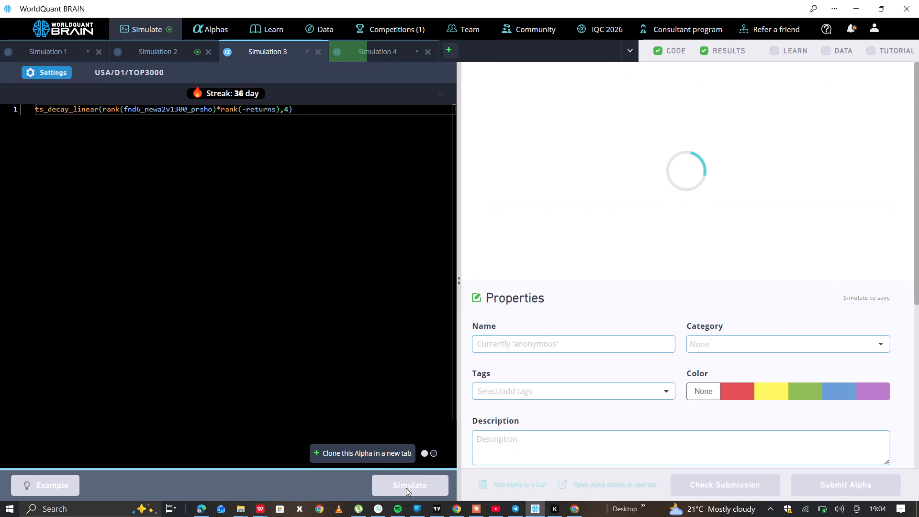
Show the test period for Simulation 2's results and examine its yearly statistics and failed IS tests.
{"action": "left_click", "coordinate": [153, 43]}
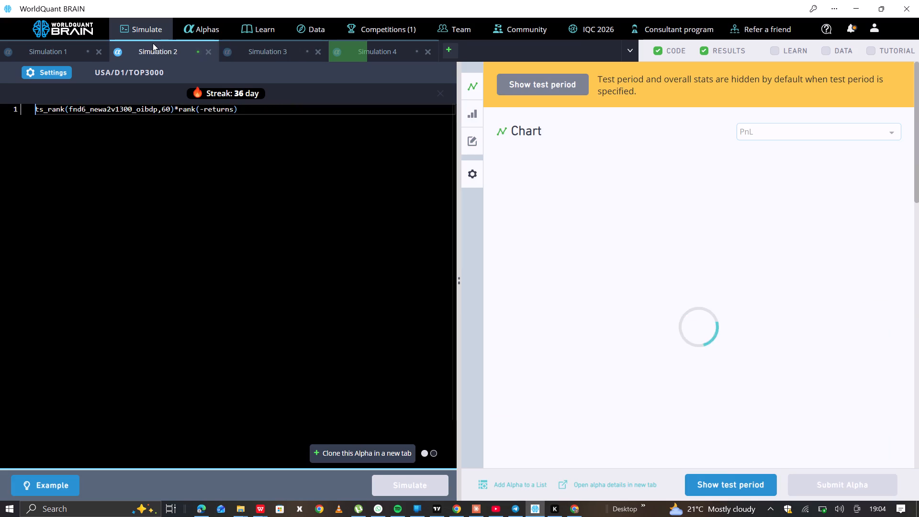
{"action": "left_click", "coordinate": [729, 478]}
{"action": "scroll", "coordinate": [583, 337], "scroll_direction": "down", "scroll_amount": 5}
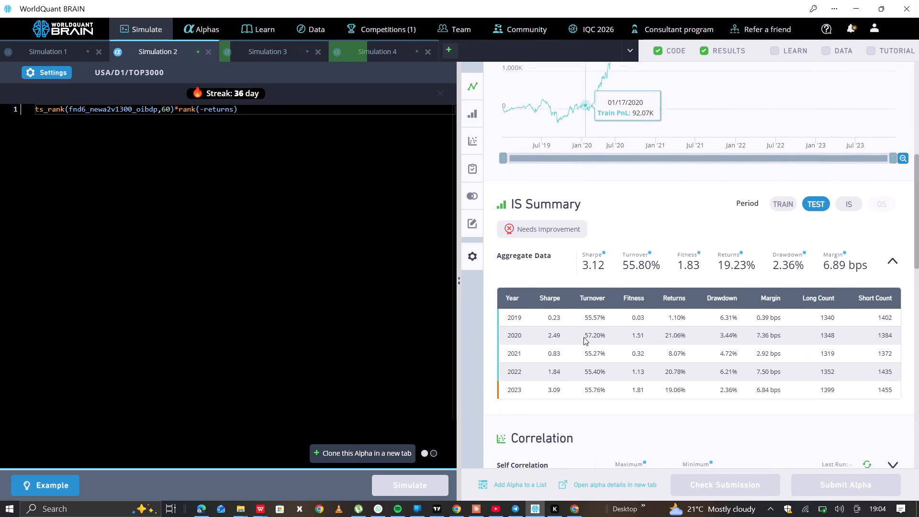
{"action": "scroll", "coordinate": [583, 337], "scroll_direction": "down", "scroll_amount": 2}
{"action": "left_click", "coordinate": [565, 437]}
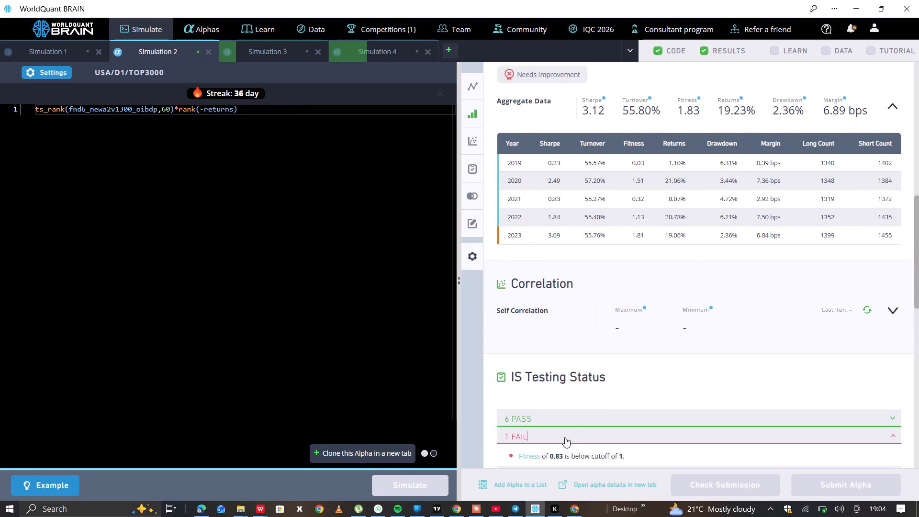
Set the decay in Simulation 2's settings to 4, apply it and rerun the simulation.
{"action": "left_click", "coordinate": [52, 69]}
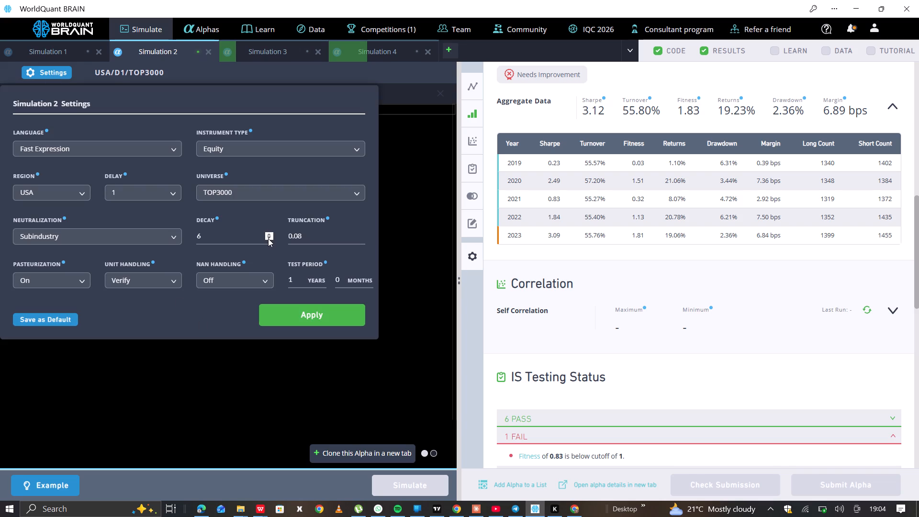
{"action": "double_click", "coordinate": [268, 238]}
{"action": "left_click", "coordinate": [320, 313]}
{"action": "left_click", "coordinate": [420, 481]}
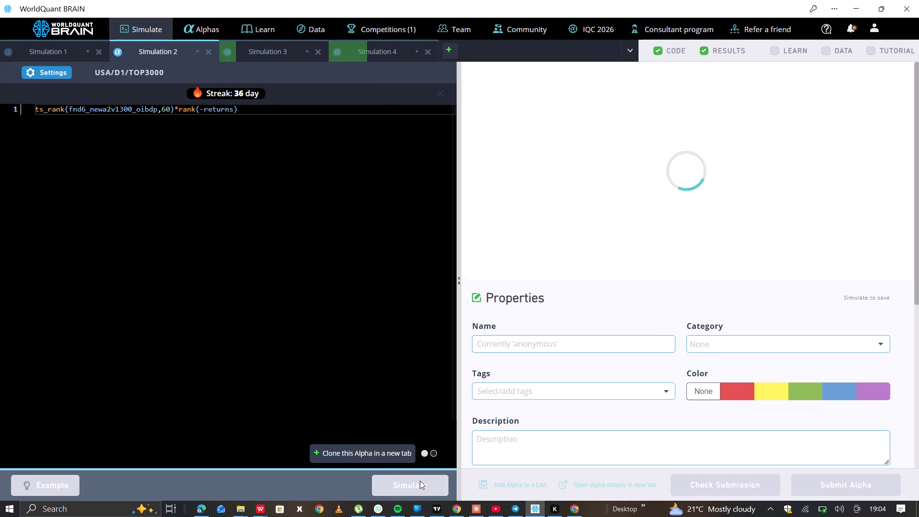
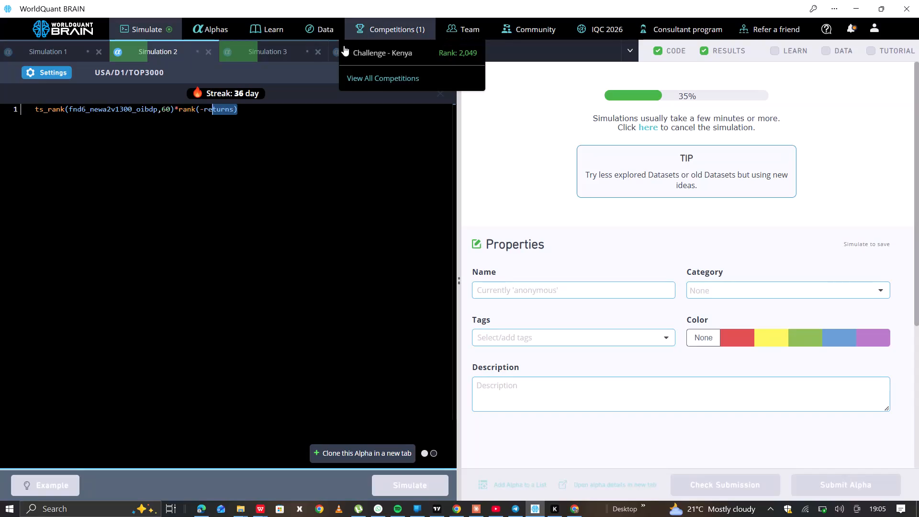
Show the test period for Simulation 4's results and examine its PnL chart.
{"action": "left_click", "coordinate": [358, 49]}
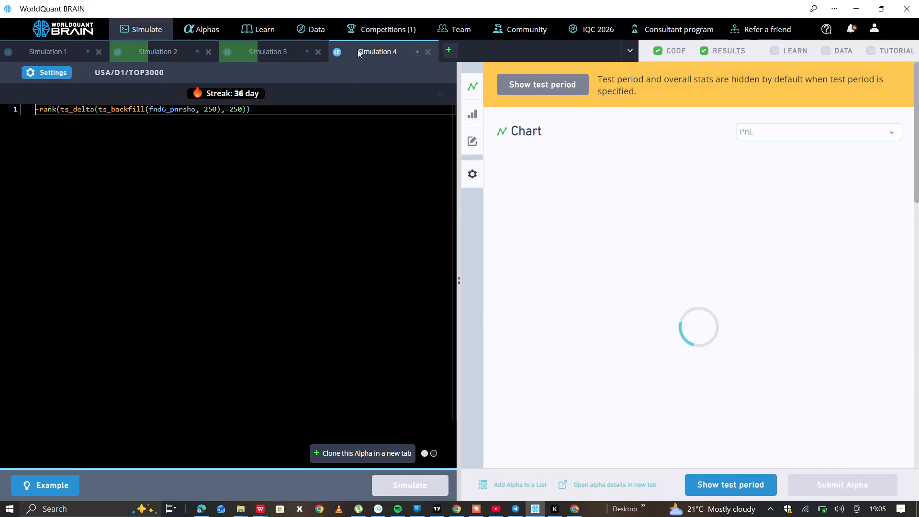
{"action": "left_click", "coordinate": [751, 479]}
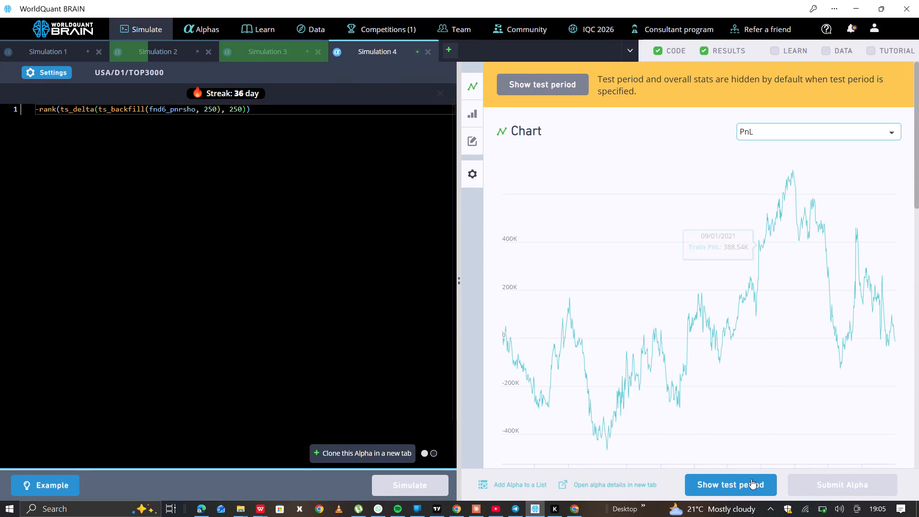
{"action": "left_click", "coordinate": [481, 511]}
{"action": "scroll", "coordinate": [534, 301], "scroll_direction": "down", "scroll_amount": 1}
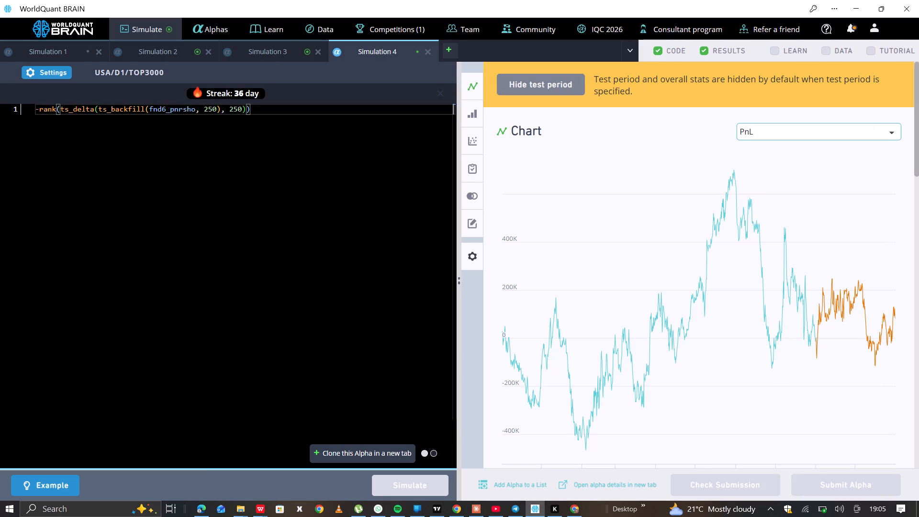
{"action": "left_click_drag", "start_coordinate": [34, 120], "coordinate": [34, 116]}
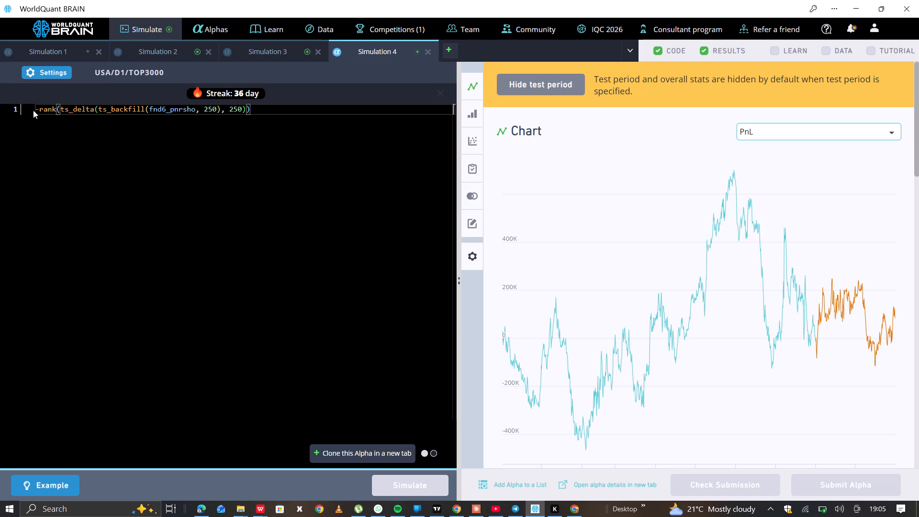
{"action": "left_click", "coordinate": [38, 107]}
{"action": "key", "text": "BackSpace"}
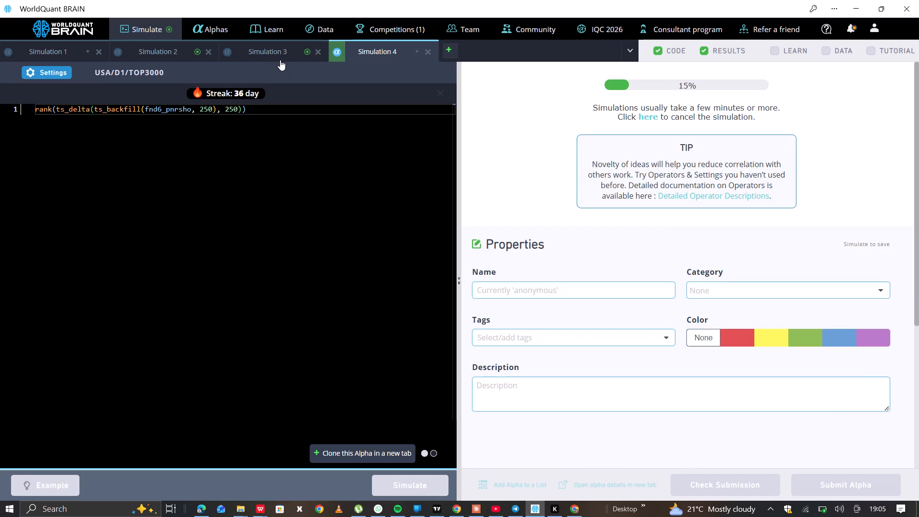
Show the test period for Simulation 3's results and examine its yearly statistics and failed IS tests.
{"action": "left_click", "coordinate": [272, 49]}
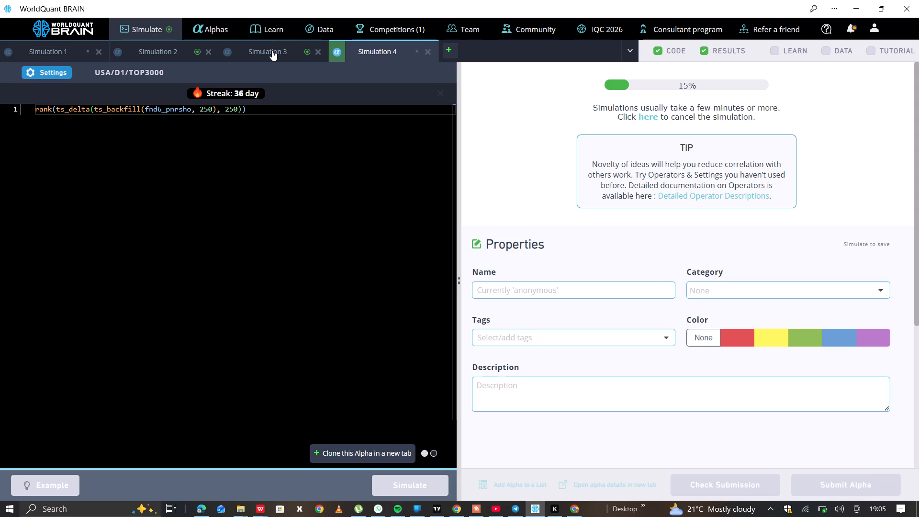
{"action": "left_click", "coordinate": [272, 50]}
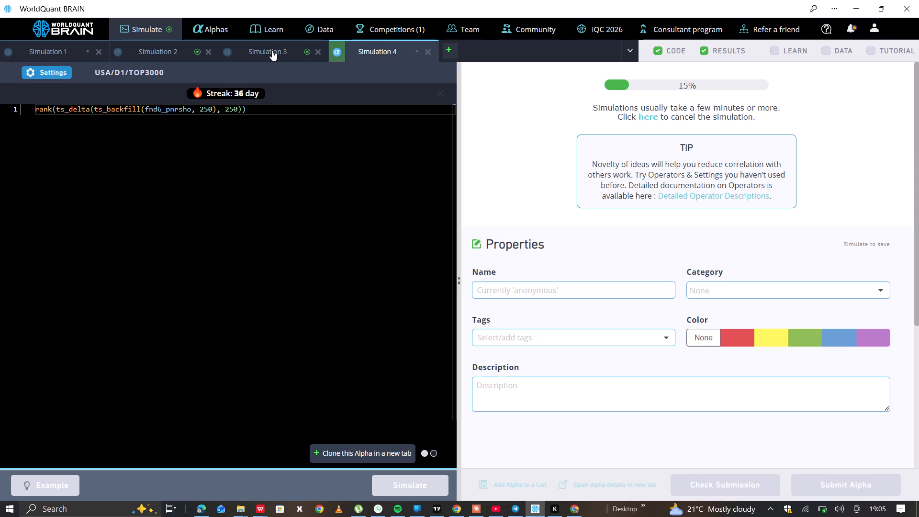
{"action": "left_click", "coordinate": [276, 53]}
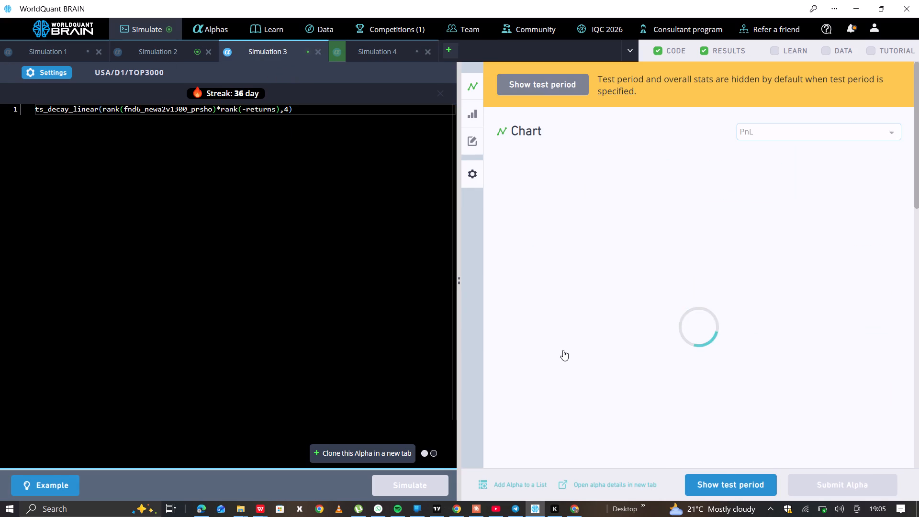
{"action": "left_click", "coordinate": [717, 479]}
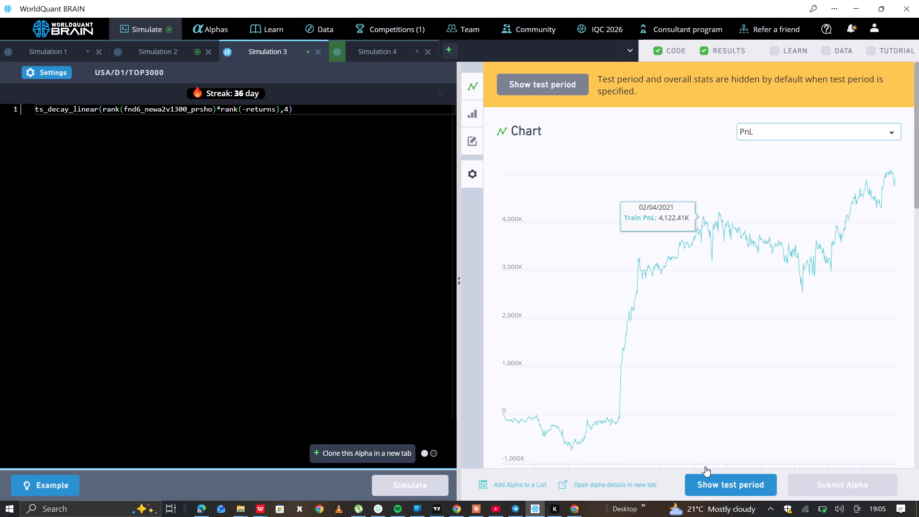
{"action": "left_click", "coordinate": [710, 477]}
{"action": "scroll", "coordinate": [630, 355], "scroll_direction": "down", "scroll_amount": 1}
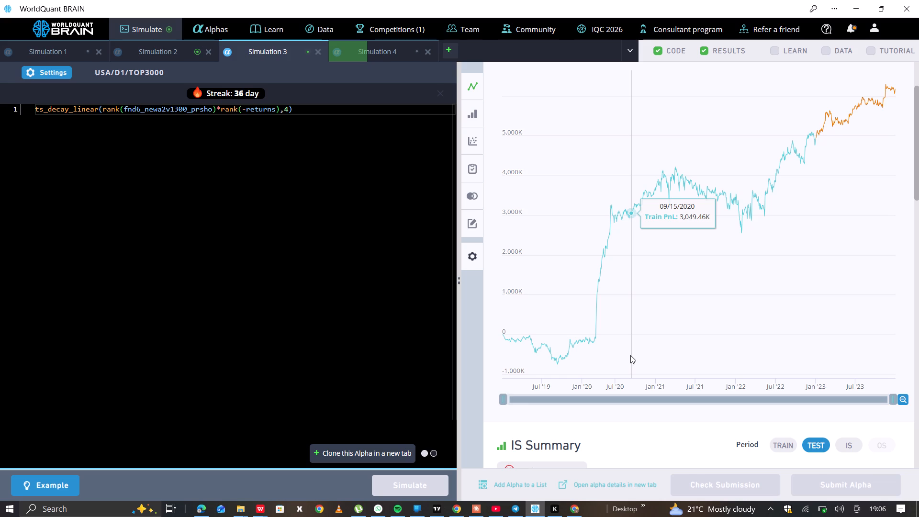
{"action": "scroll", "coordinate": [630, 355], "scroll_direction": "down", "scroll_amount": 2}
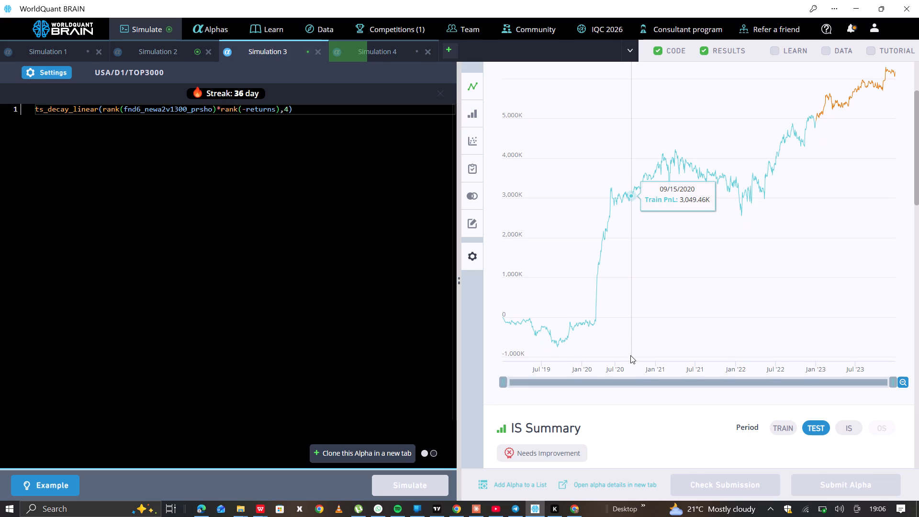
{"action": "scroll", "coordinate": [630, 355], "scroll_direction": "down", "scroll_amount": 6}
{"action": "left_click", "coordinate": [618, 367]}
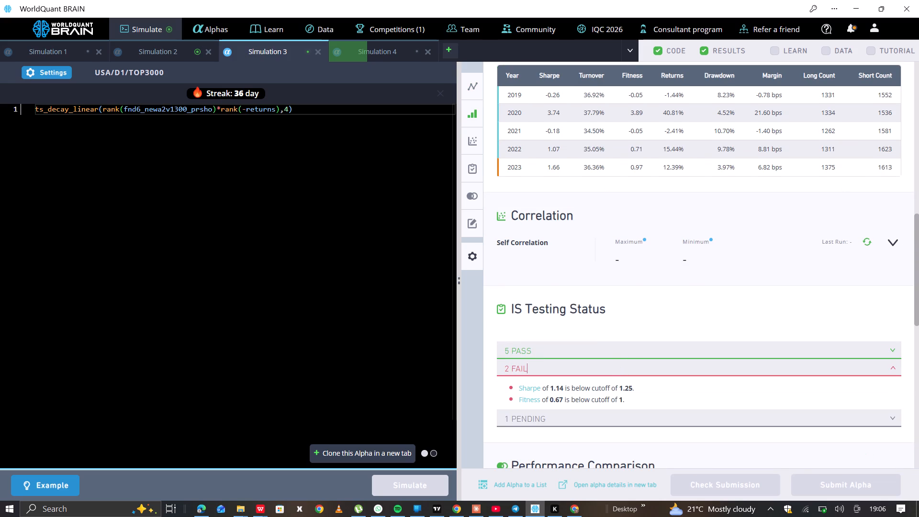
Set the ts_decay_linear window in Simulation 3's expression to 2 and rerun the simulation.
{"action": "left_click", "coordinate": [304, 110]}
{"action": "left_click", "coordinate": [286, 110]}
{"action": "double_click", "coordinate": [289, 110]}
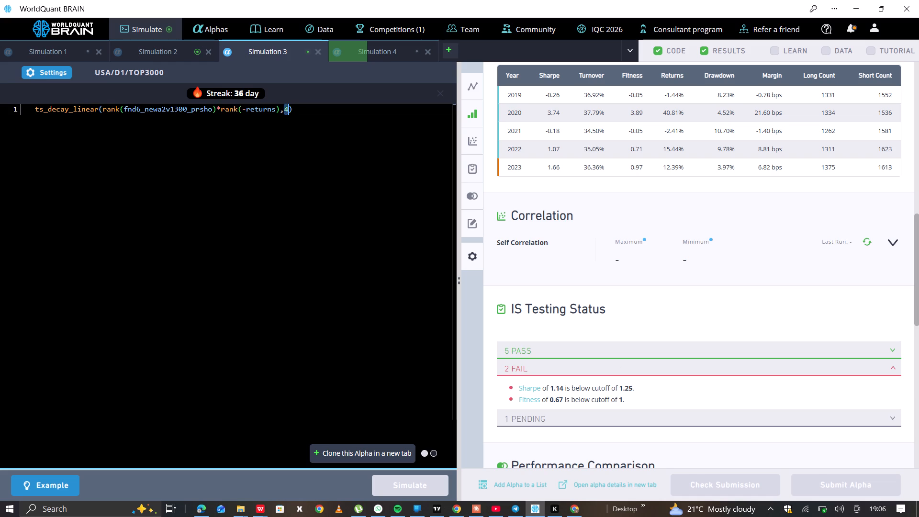
{"action": "key", "text": "BackSpace"}
{"action": "key", "text": "2"}
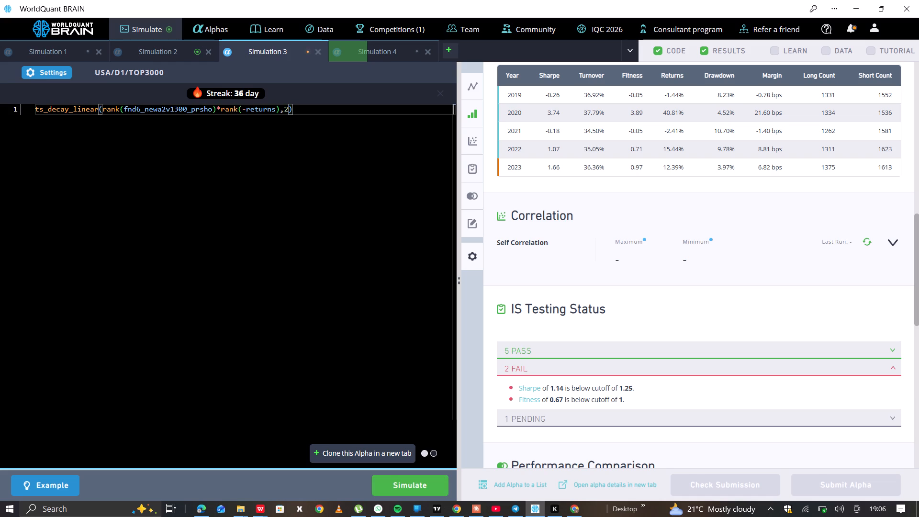
{"action": "left_click", "coordinate": [404, 485]}
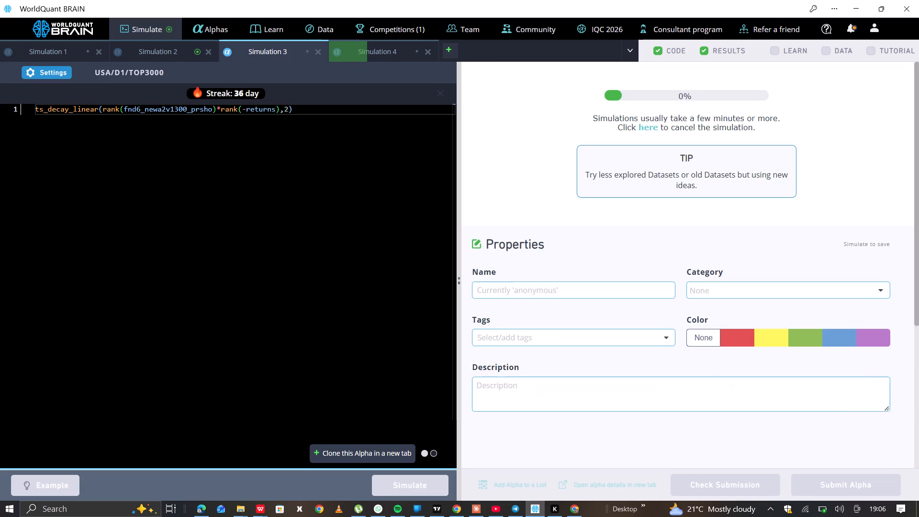
Show the test period for Simulation 2's results and examine its yearly statistics and failed IS test.
{"action": "left_click", "coordinate": [166, 56]}
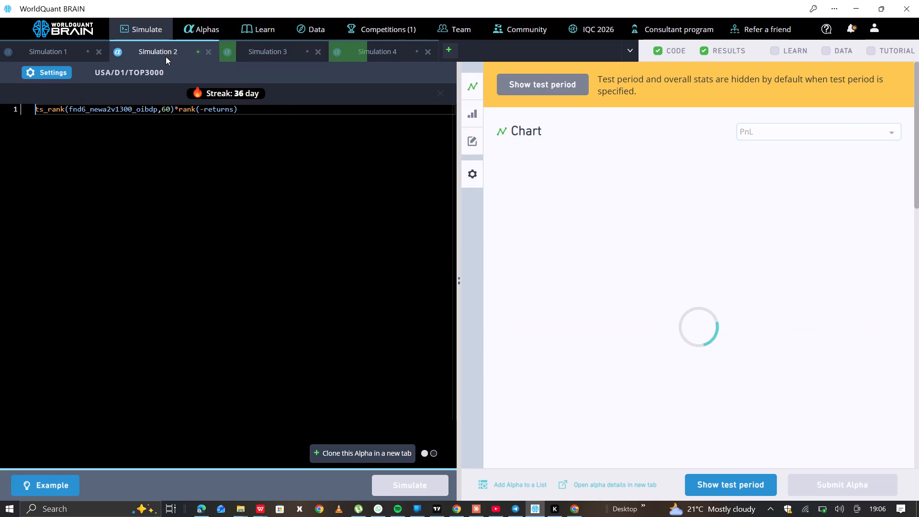
{"action": "left_click", "coordinate": [719, 478]}
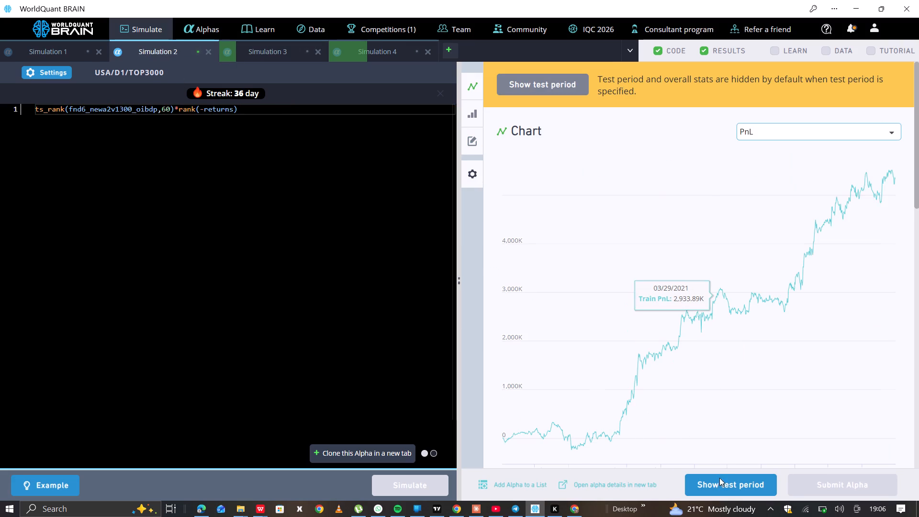
{"action": "scroll", "coordinate": [569, 406], "scroll_direction": "down", "scroll_amount": 5}
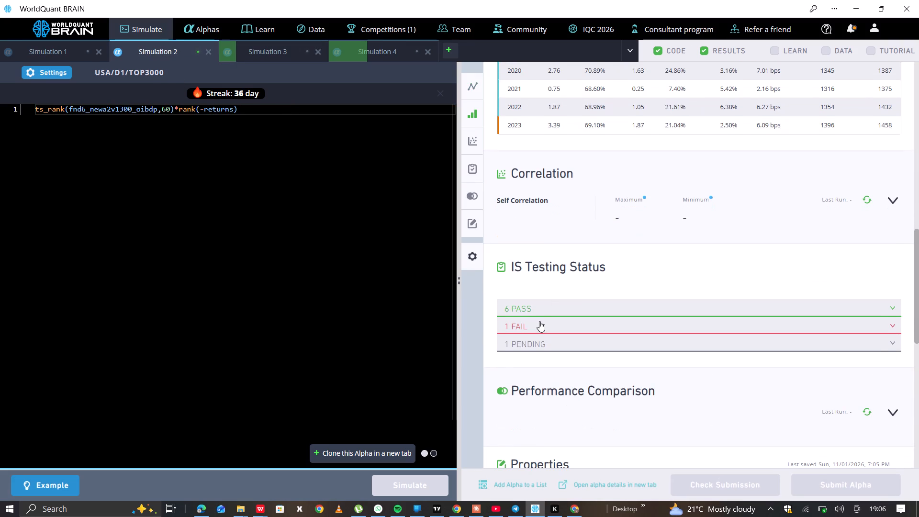
{"action": "left_click", "coordinate": [539, 323]}
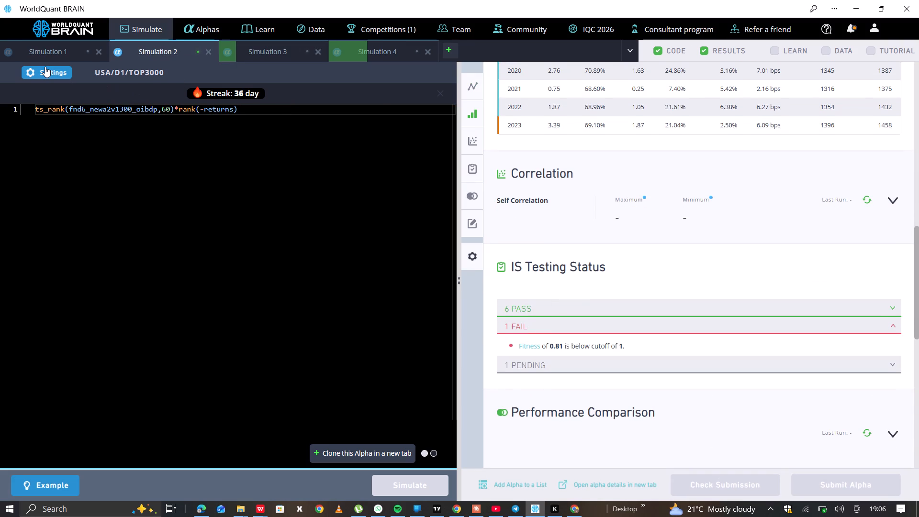
Set Simulation 2's decay to 8, lower its truncation, apply the settings and rerun the simulation.
{"action": "left_click", "coordinate": [45, 67]}
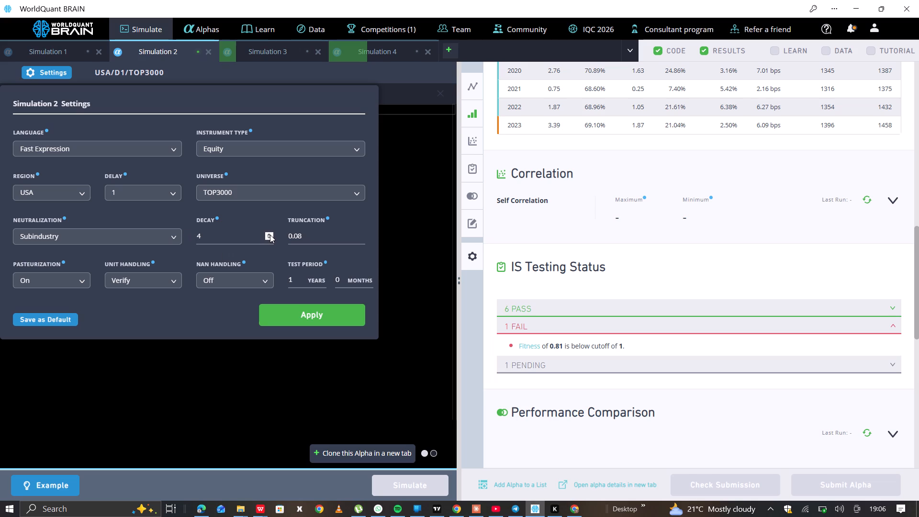
{"action": "double_click", "coordinate": [270, 235]}
{"action": "double_click", "coordinate": [270, 235]}
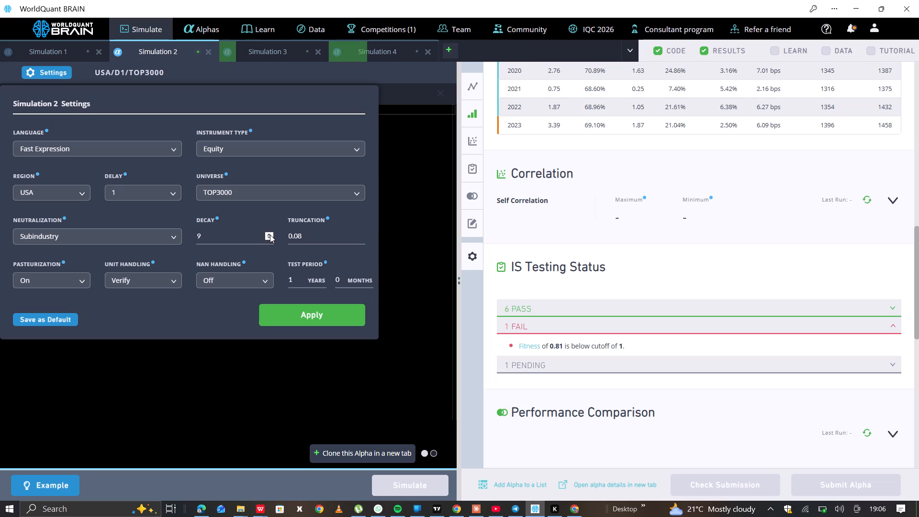
{"action": "left_click", "coordinate": [270, 235]}
{"action": "double_click", "coordinate": [270, 238]}
{"action": "double_click", "coordinate": [360, 238]}
{"action": "left_click", "coordinate": [325, 312]}
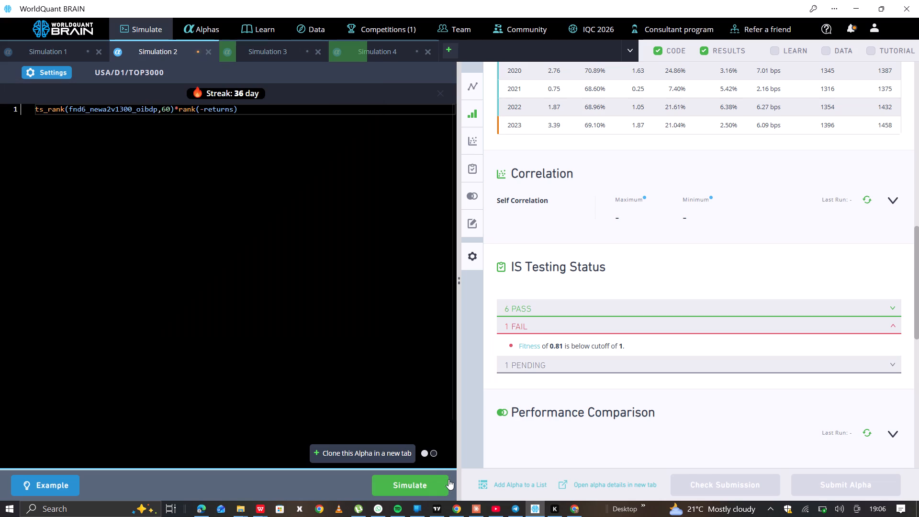
{"action": "left_click", "coordinate": [436, 481]}
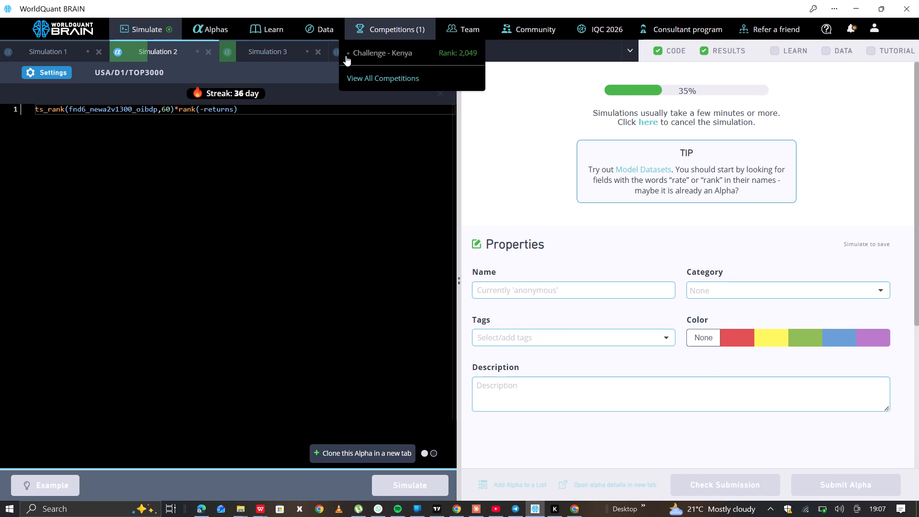
Show the test period for Simulation 4's results and examine the PnL chart of the sign-flipped expression.
{"action": "left_click", "coordinate": [350, 55]}
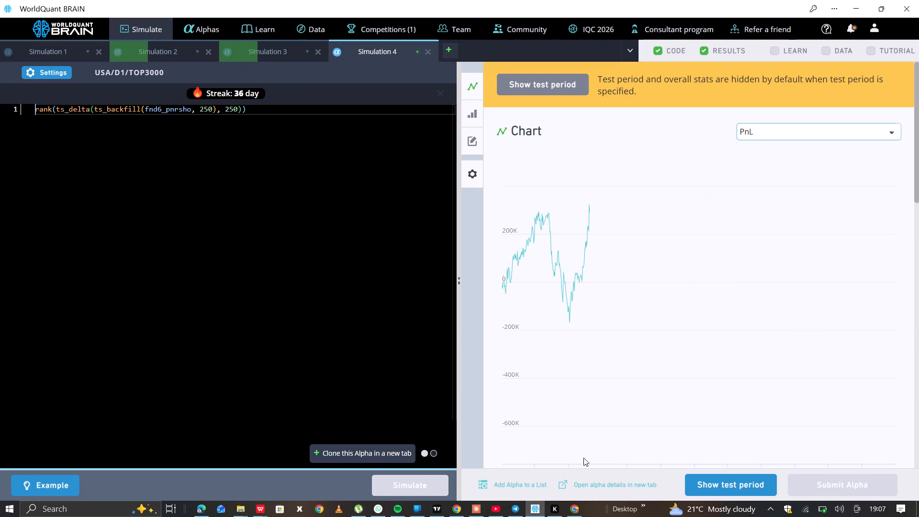
{"action": "left_click", "coordinate": [704, 485]}
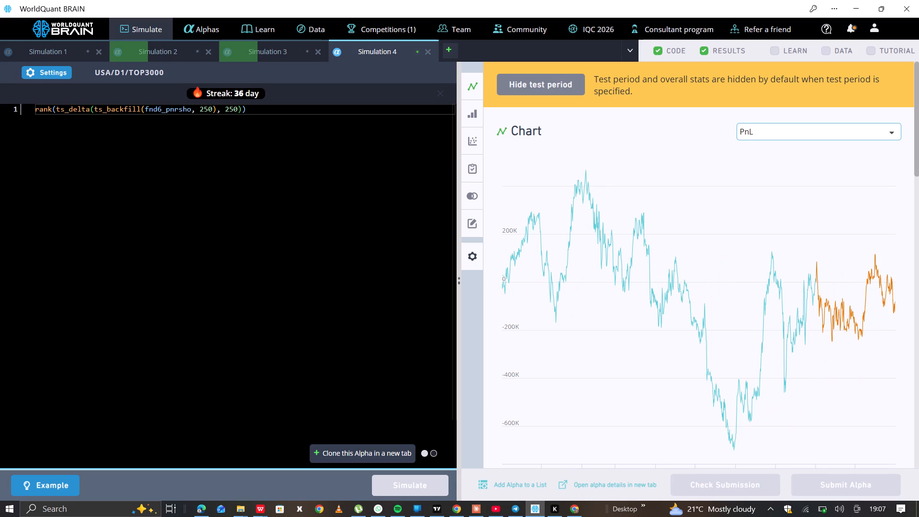
Set both the ts_backfill and ts_delta windows in Simulation 4's expression to 25.
{"action": "left_click", "coordinate": [213, 113]}
{"action": "key", "text": "BackSpace"}
{"action": "left_click", "coordinate": [234, 109]}
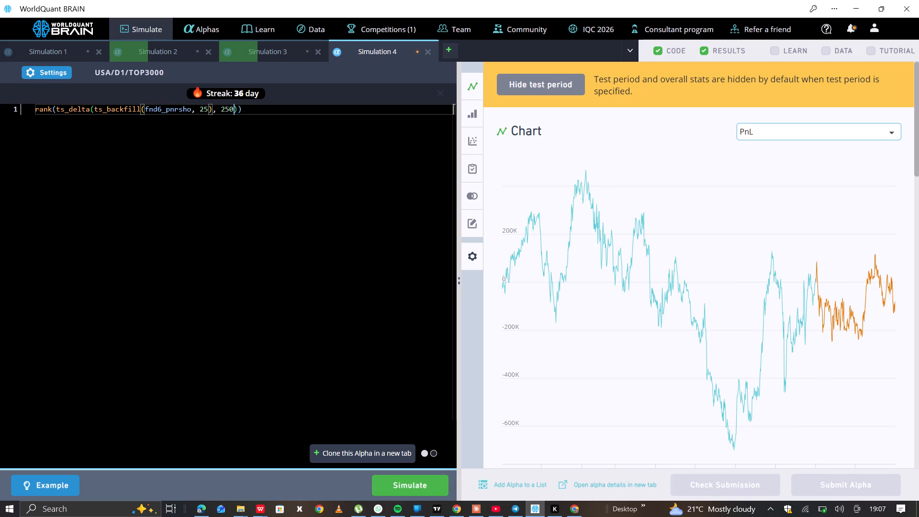
{"action": "key", "text": "BackSpace"}
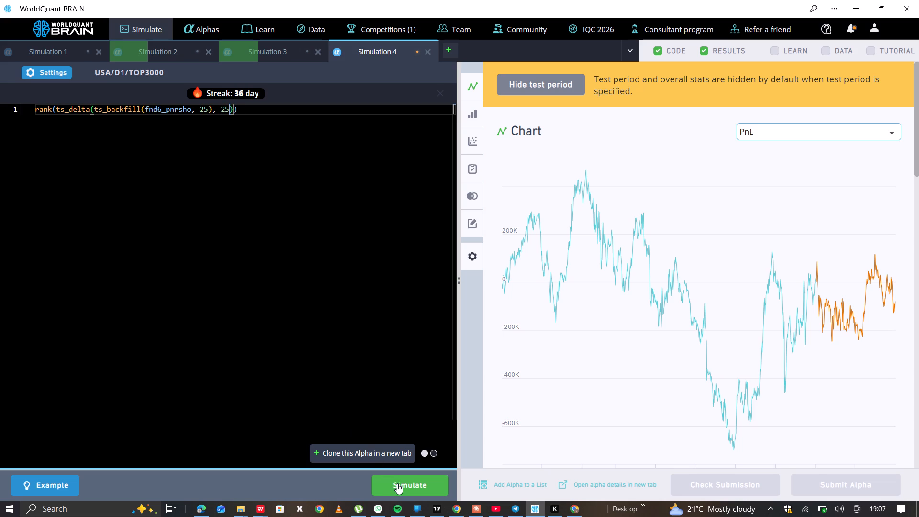
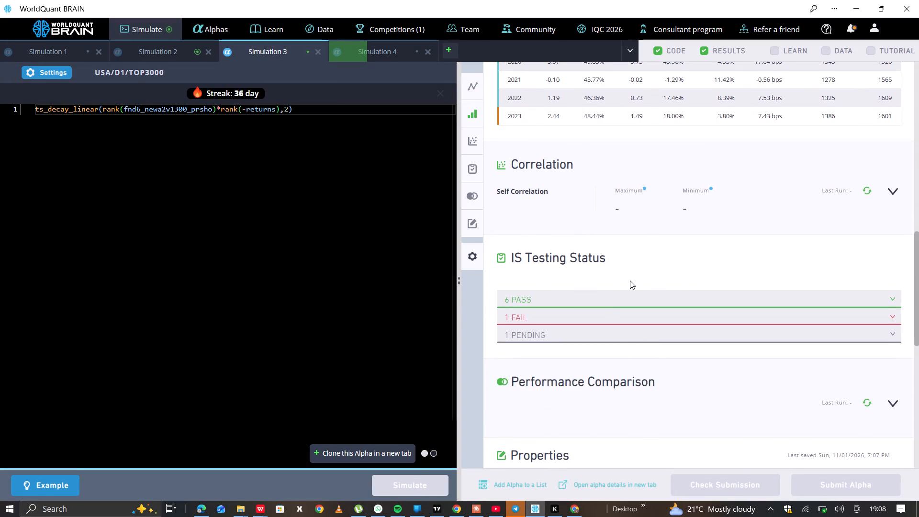
Switch Simulation 3's summary to the IS period and examine its aggregate and yearly statistics and failed IS test.
{"action": "scroll", "coordinate": [630, 281], "scroll_direction": "up", "scroll_amount": 3}
{"action": "left_click", "coordinate": [847, 168]}
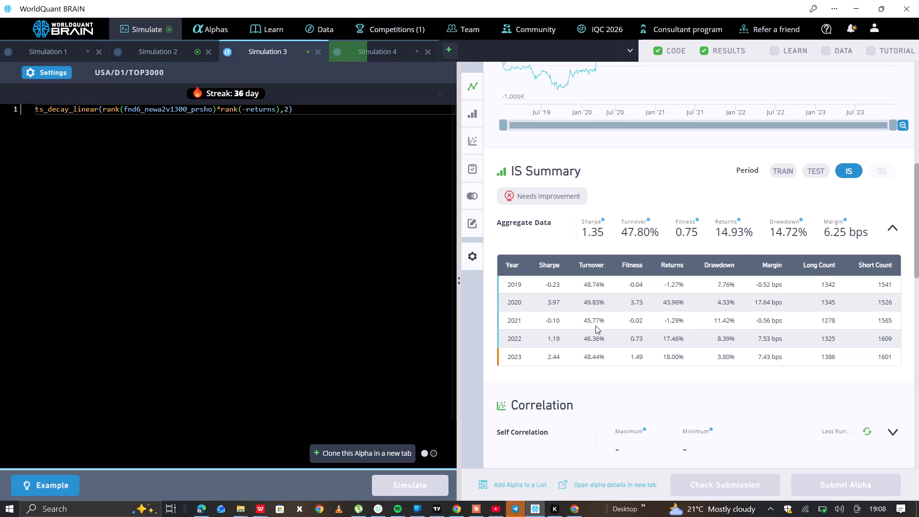
{"action": "scroll", "coordinate": [595, 326], "scroll_direction": "down", "scroll_amount": 3}
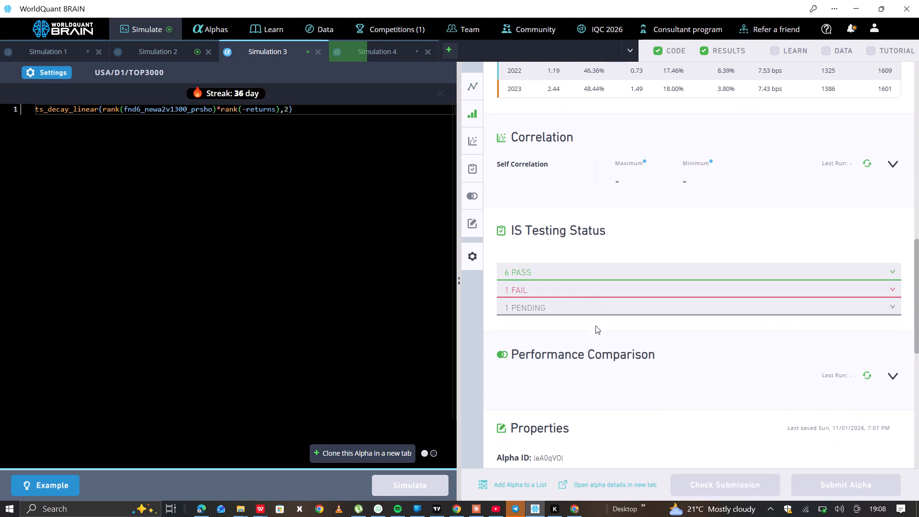
{"action": "left_click", "coordinate": [580, 287]}
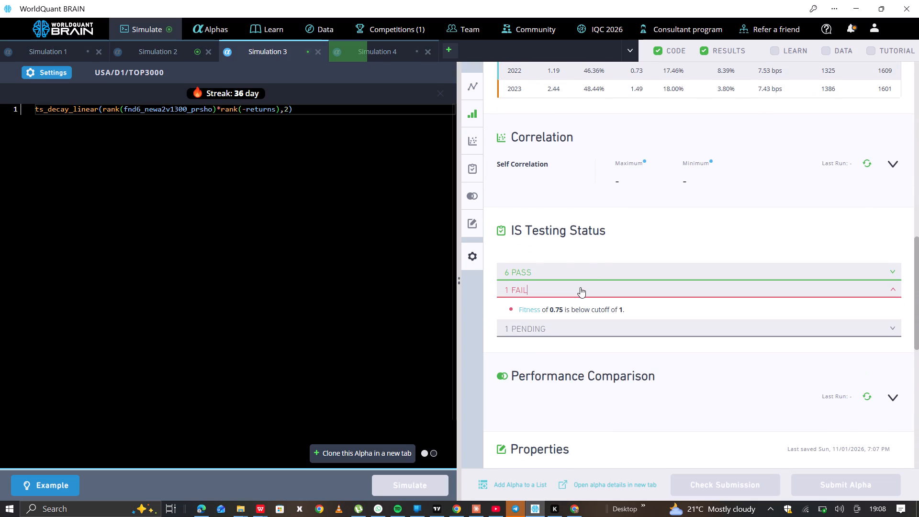
{"action": "scroll", "coordinate": [580, 287], "scroll_direction": "up", "scroll_amount": 1}
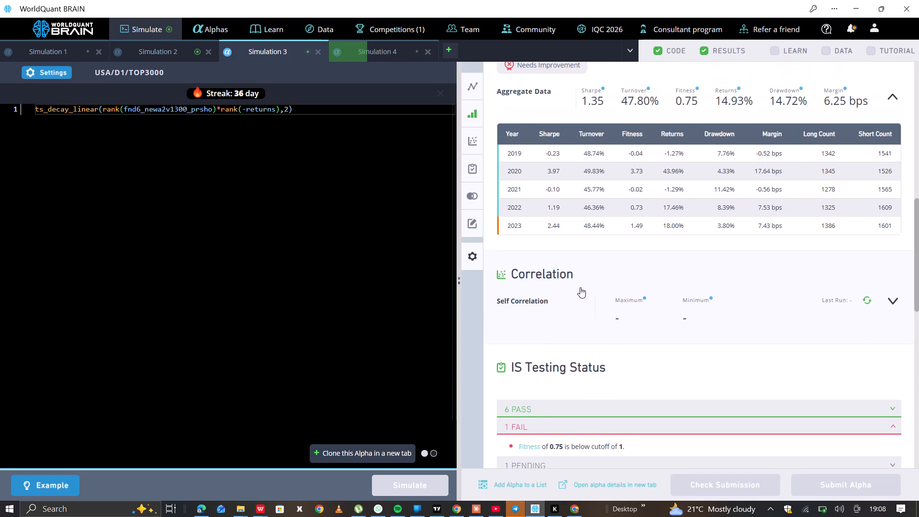
{"action": "scroll", "coordinate": [580, 287], "scroll_direction": "up", "scroll_amount": 1}
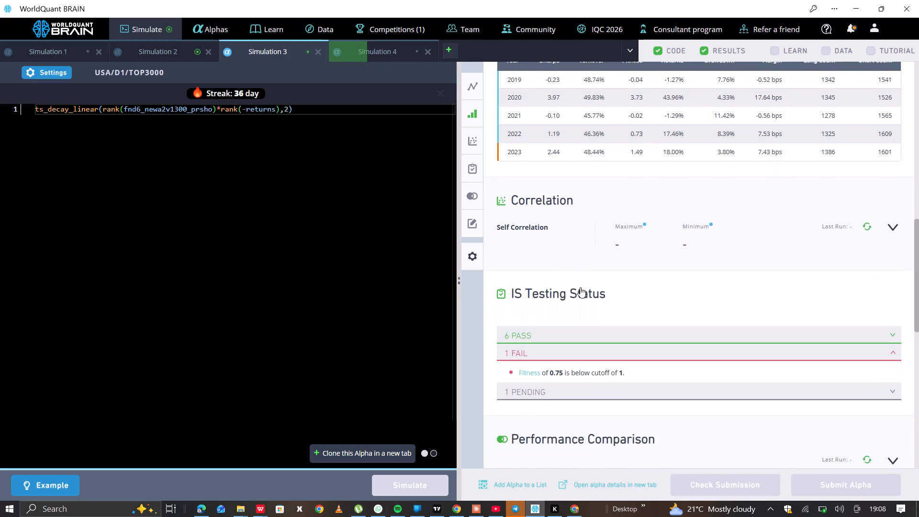
{"action": "scroll", "coordinate": [580, 287], "scroll_direction": "up", "scroll_amount": 3}
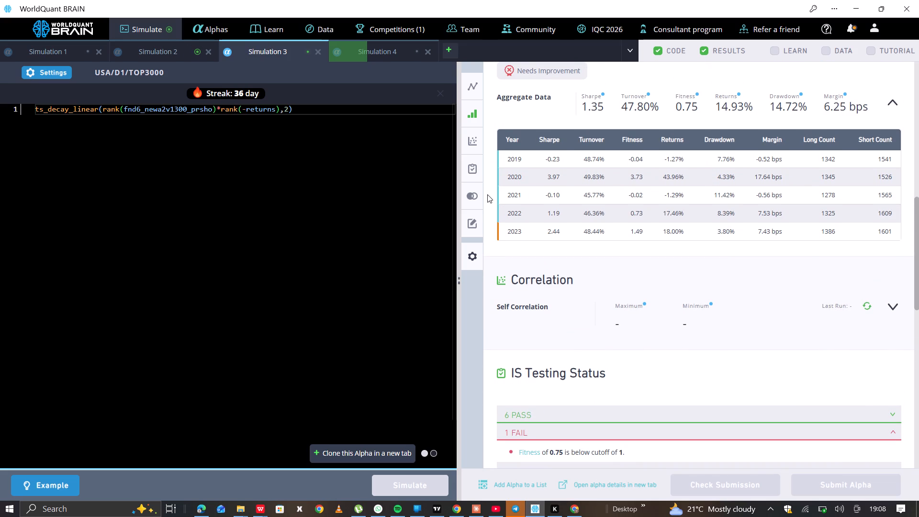
Set the ts_decay_linear window in Simulation 3's expression to 3 and rerun the simulation.
{"action": "left_click", "coordinate": [289, 111]}
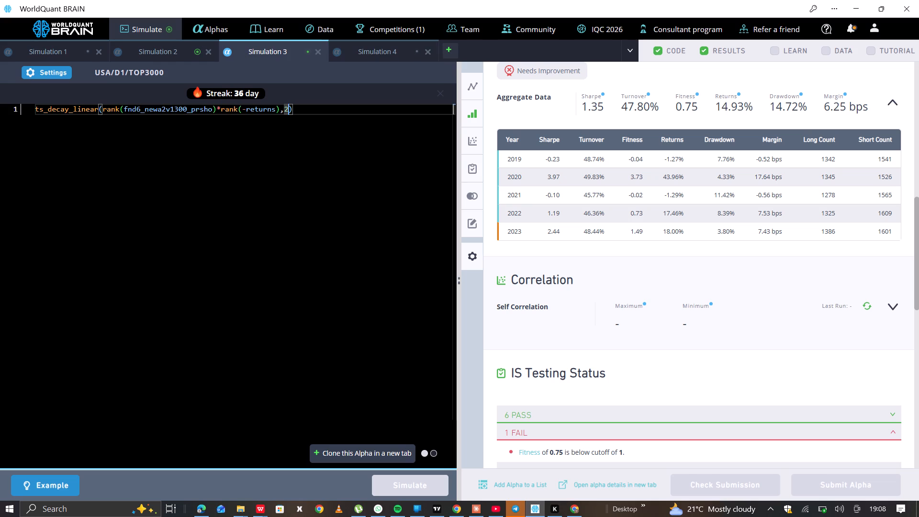
{"action": "key", "text": "BackSpace"}
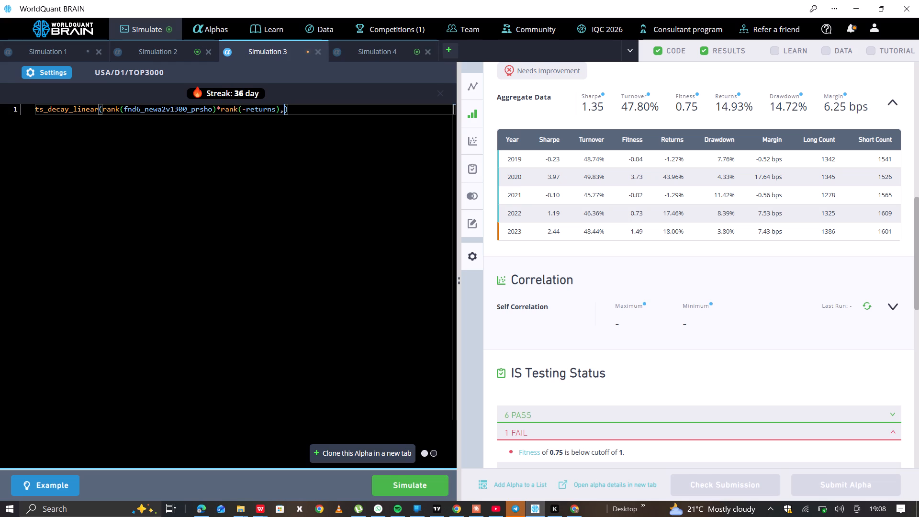
{"action": "key", "text": "3"}
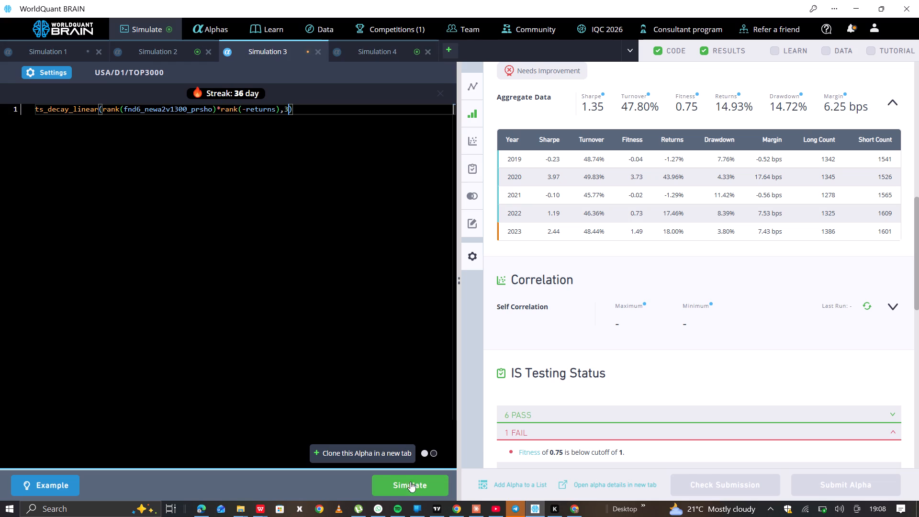
{"action": "left_click", "coordinate": [412, 488]}
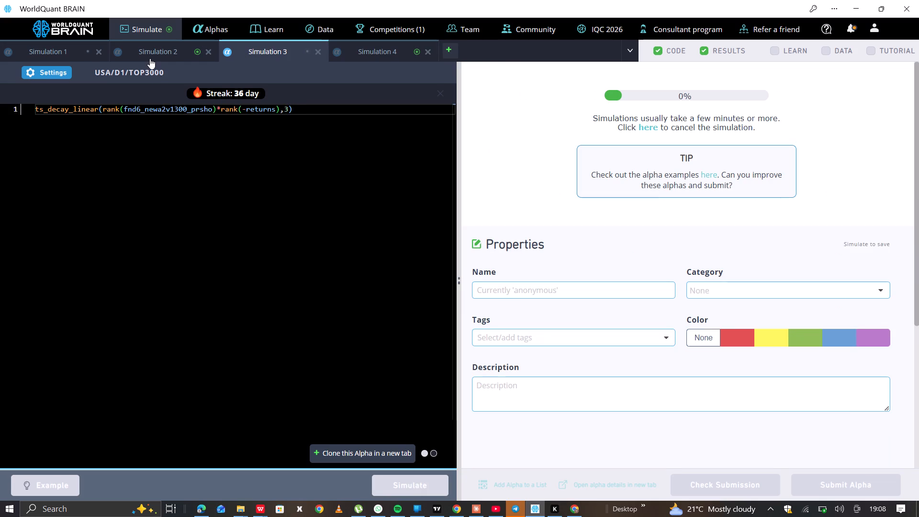
Show the test period for Simulation 2's results and examine its PnL chart, yearly statistics and failed IS test.
{"action": "left_click", "coordinate": [150, 58]}
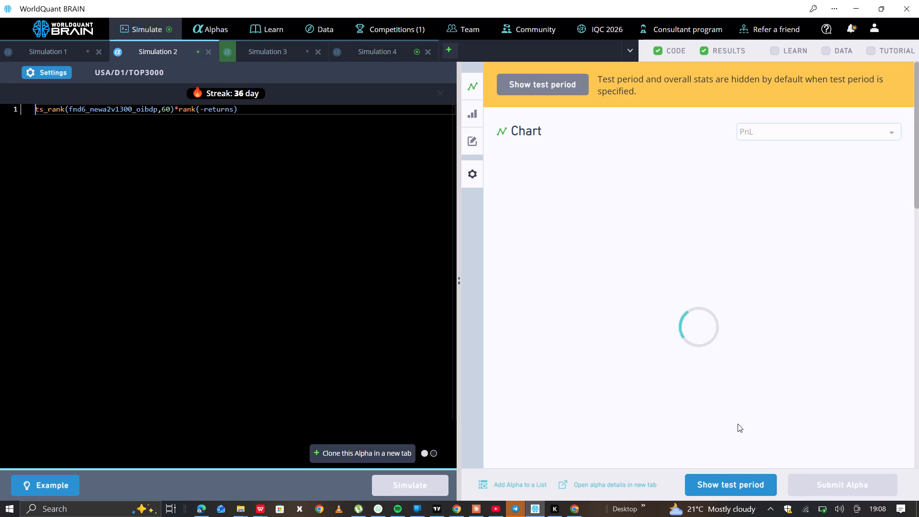
{"action": "left_click", "coordinate": [720, 482]}
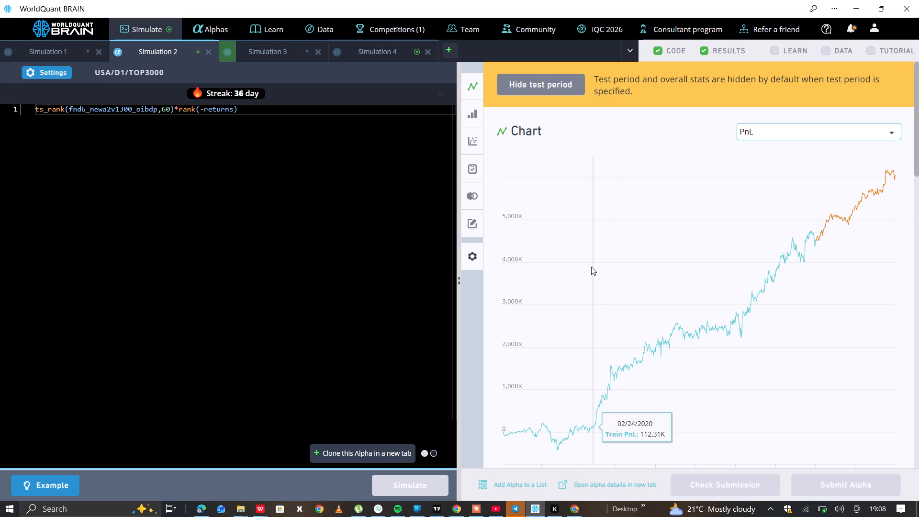
{"action": "scroll", "coordinate": [593, 234], "scroll_direction": "down", "scroll_amount": 1}
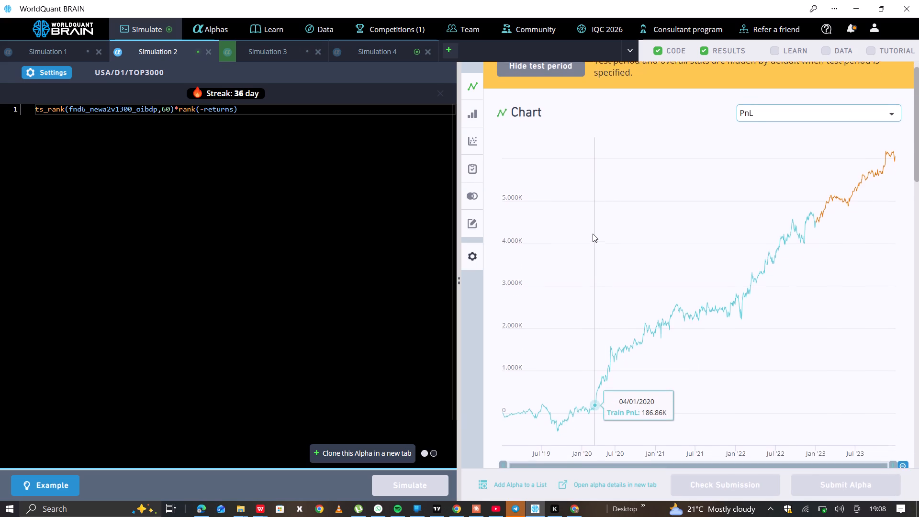
{"action": "scroll", "coordinate": [593, 234], "scroll_direction": "down", "scroll_amount": 7}
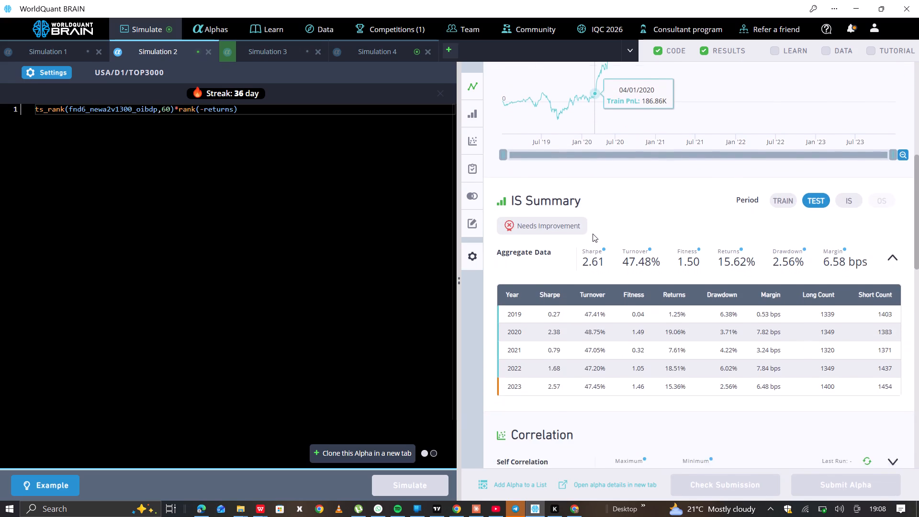
{"action": "scroll", "coordinate": [593, 234], "scroll_direction": "down", "scroll_amount": 2}
{"action": "scroll", "coordinate": [578, 398], "scroll_direction": "down", "scroll_amount": 1}
{"action": "left_click", "coordinate": [556, 399]}
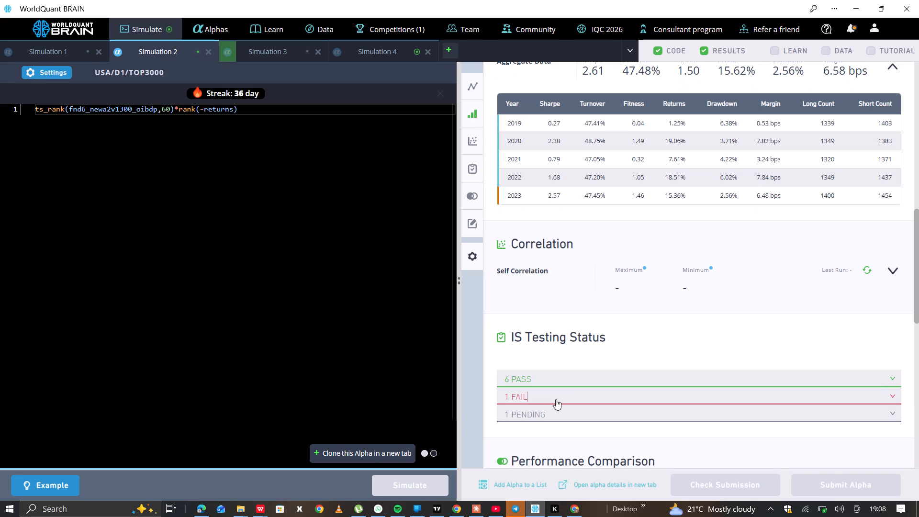
Set Simulation 2's decay to 6, apply the settings and rerun the simulation.
{"action": "left_click", "coordinate": [61, 68]}
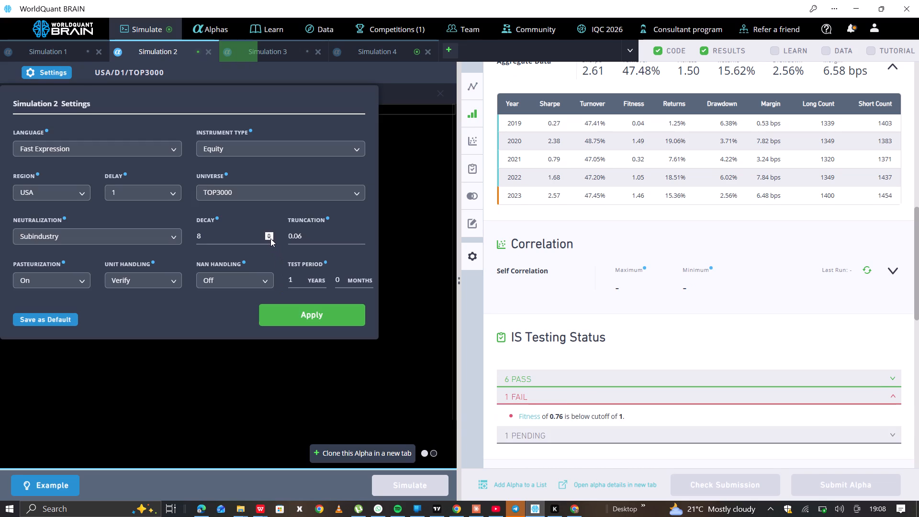
{"action": "double_click", "coordinate": [269, 238]}
{"action": "left_click", "coordinate": [325, 317]}
{"action": "left_click", "coordinate": [404, 476]}
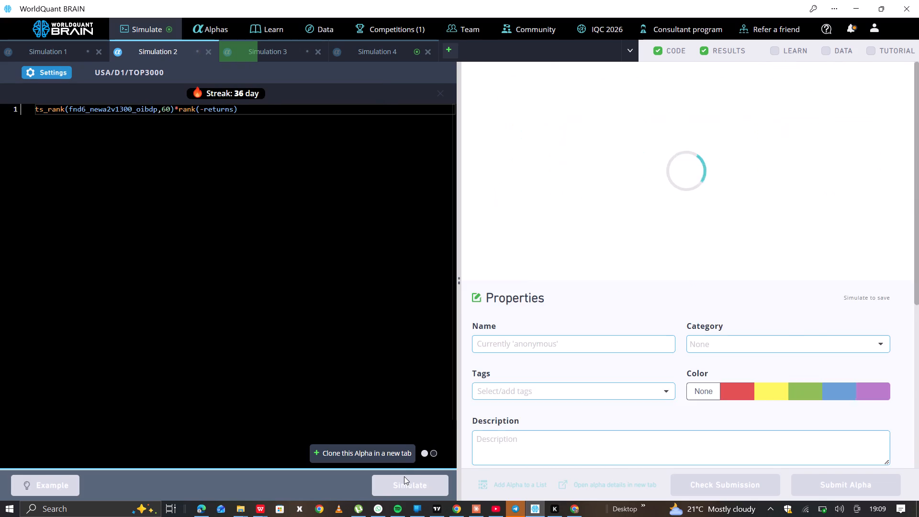
Show the test period for Simulation 4's results and examine the PnL chart.
{"action": "left_click", "coordinate": [365, 55]}
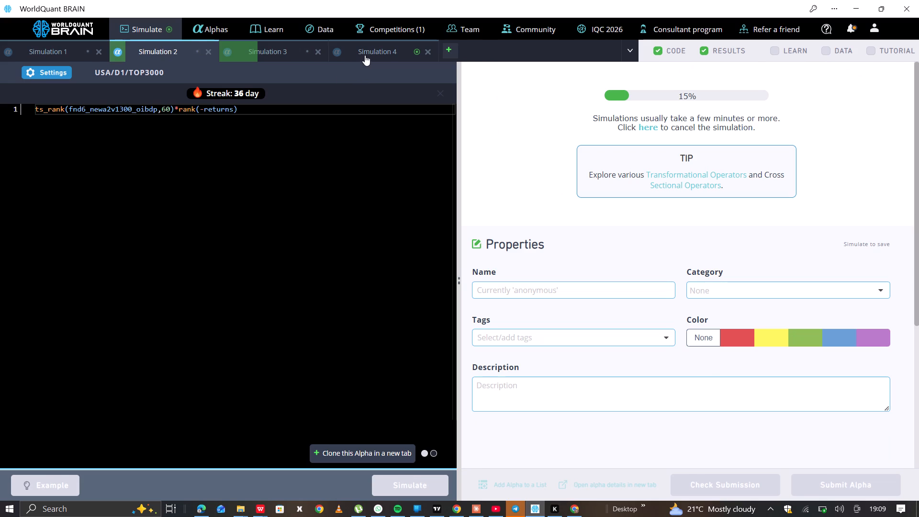
{"action": "left_click", "coordinate": [717, 480]}
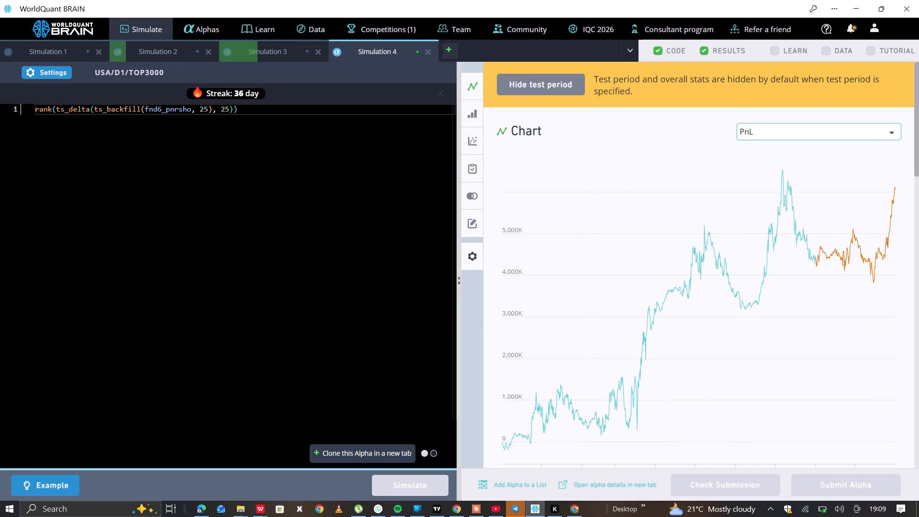
Set both the ts_backfill and ts_delta windows in Simulation 4's expression to 5 and rerun the simulation.
{"action": "left_click", "coordinate": [224, 110]}
{"action": "key", "text": "BackSpace"}
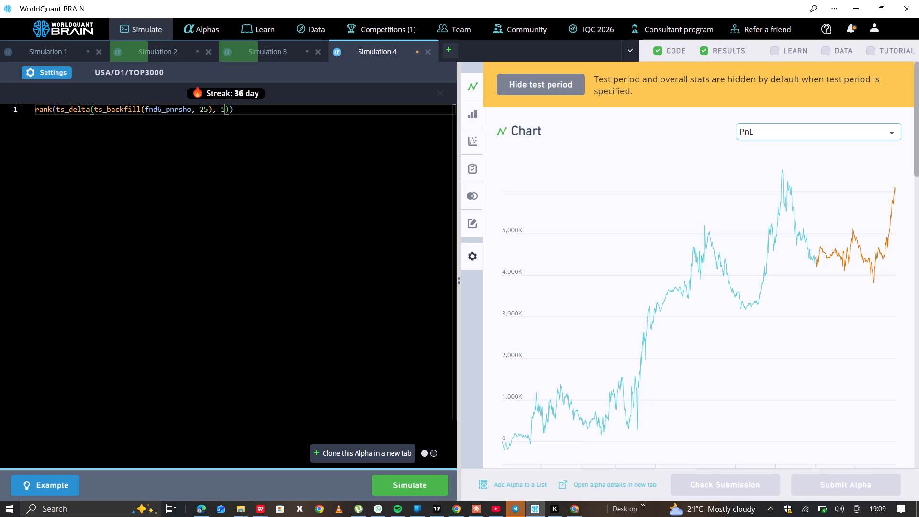
{"action": "left_click", "coordinate": [205, 110]}
{"action": "key", "text": "BackSpace"}
{"action": "left_click", "coordinate": [411, 489]}
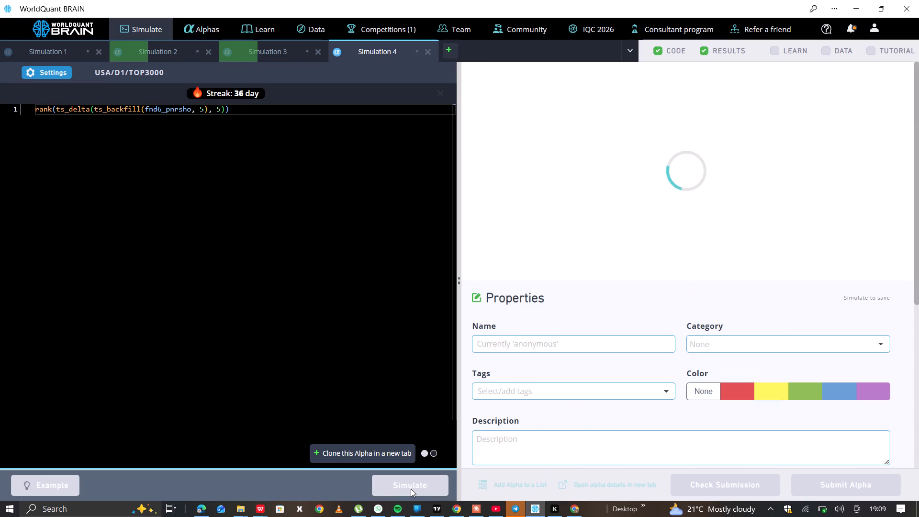
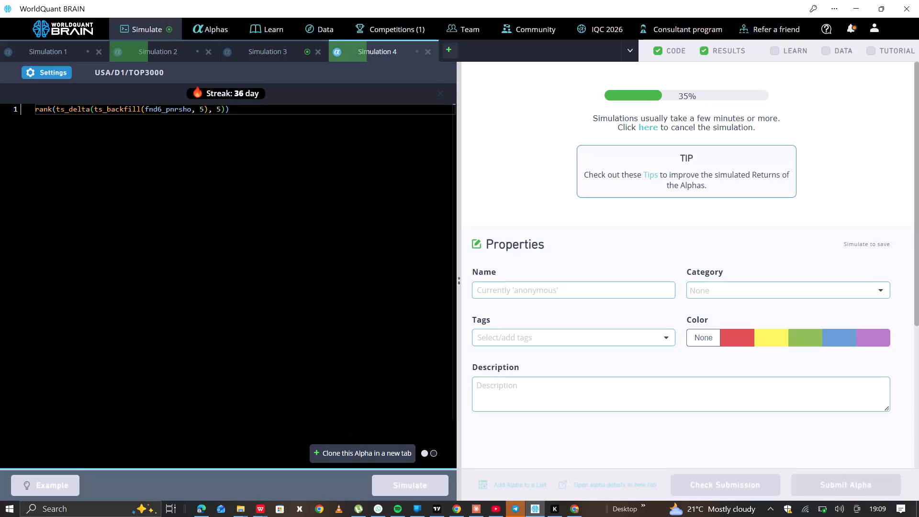
Switch to Simulation 3 to view its results.
{"action": "left_click", "coordinate": [273, 57]}
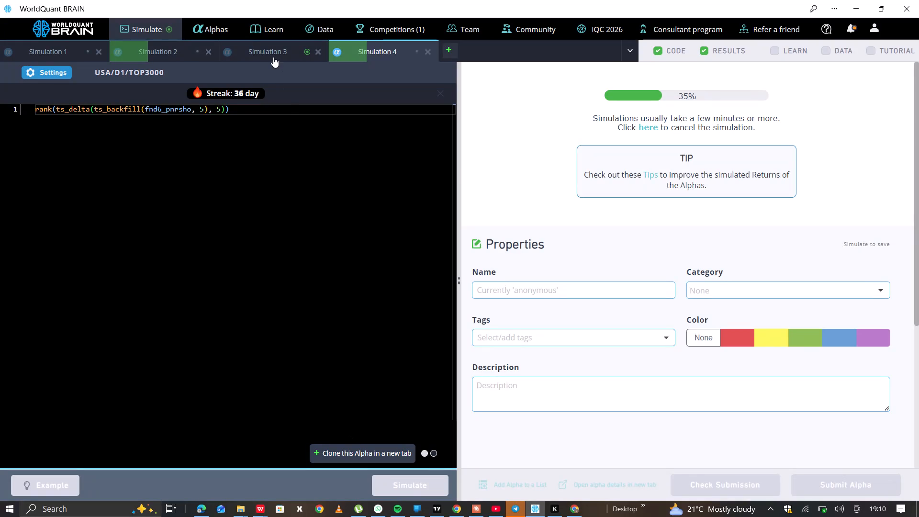
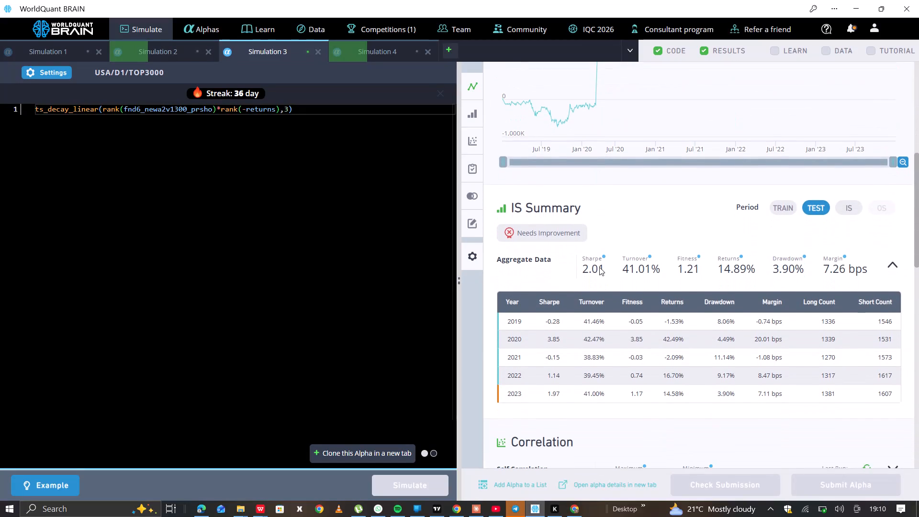
Switch Simulation 3's summary to the IS period and expand the failed IS tests to examine them.
{"action": "left_click", "coordinate": [848, 206]}
{"action": "scroll", "coordinate": [635, 289], "scroll_direction": "down", "scroll_amount": 2}
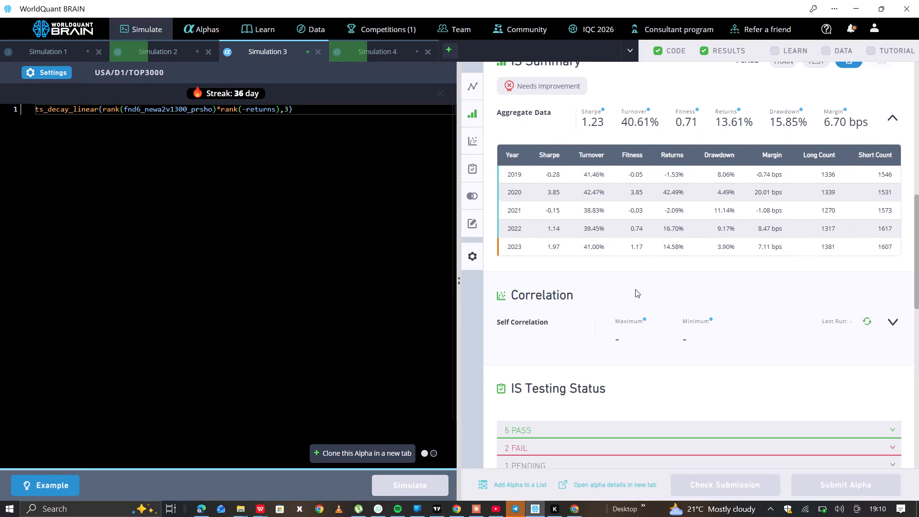
{"action": "scroll", "coordinate": [635, 289], "scroll_direction": "down", "scroll_amount": 1}
{"action": "left_click", "coordinate": [567, 384]}
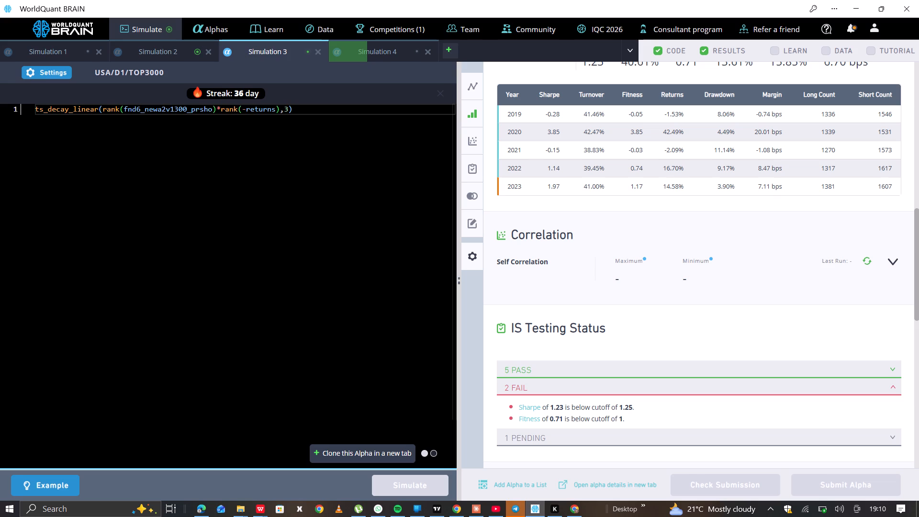
Set Simulation 3's neutralization to Industry, apply the settings and rerun the simulation.
{"action": "left_click", "coordinate": [64, 70]}
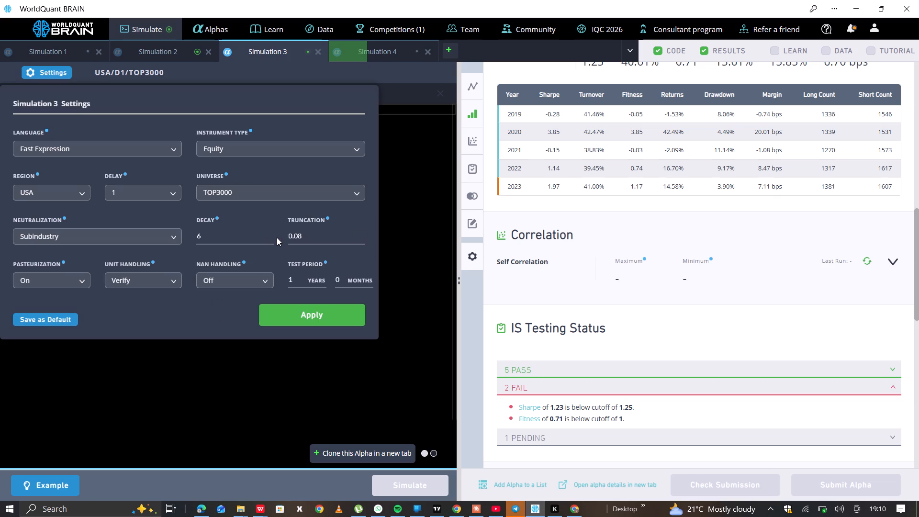
{"action": "left_click", "coordinate": [143, 236]}
{"action": "left_click", "coordinate": [133, 302]}
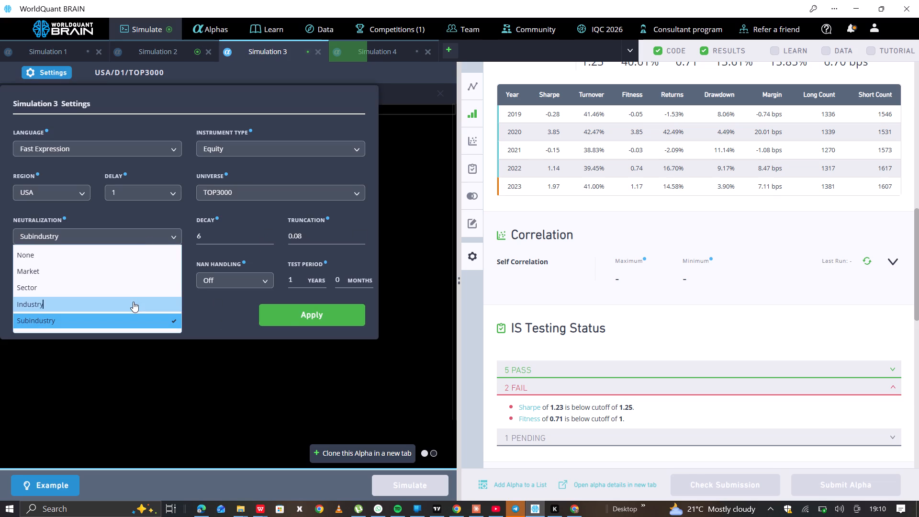
{"action": "left_click", "coordinate": [289, 315]}
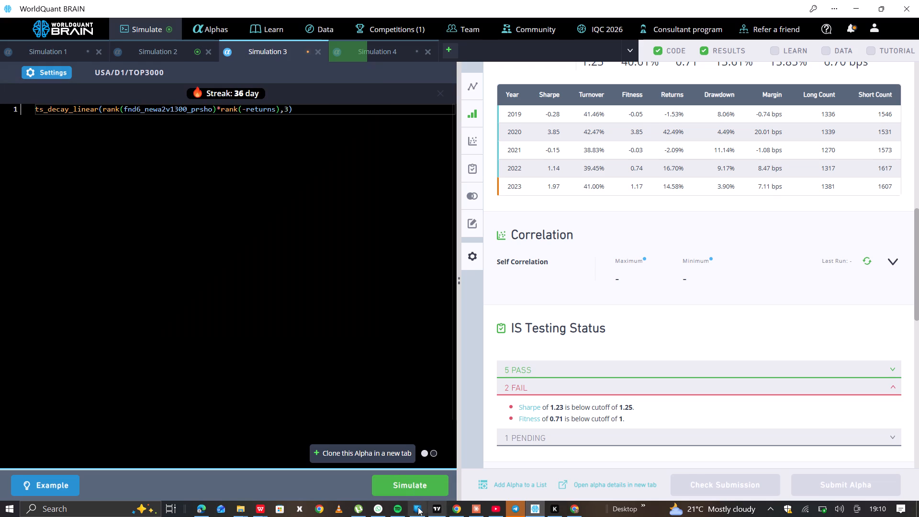
{"action": "left_click", "coordinate": [401, 477]}
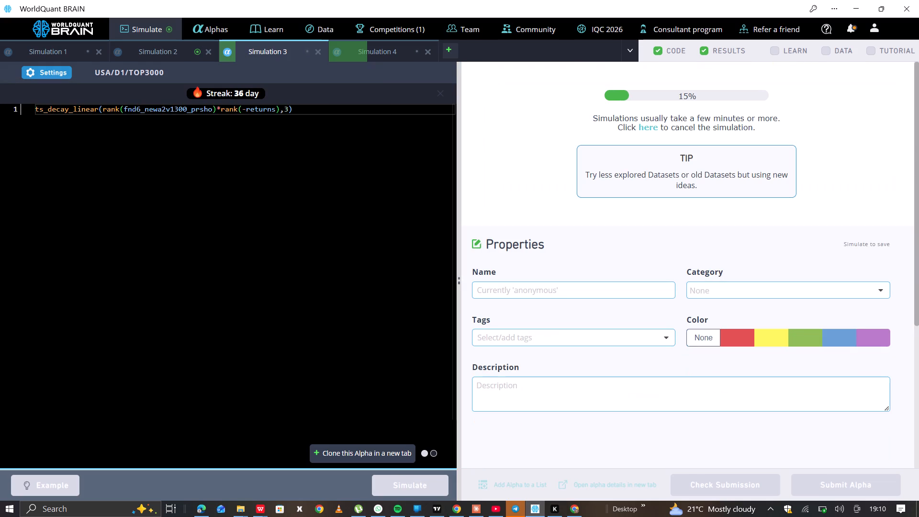
Show the test period for Simulation 2's results and examine the PnL chart, IS-period summary and failed IS test.
{"action": "left_click", "coordinate": [161, 50]}
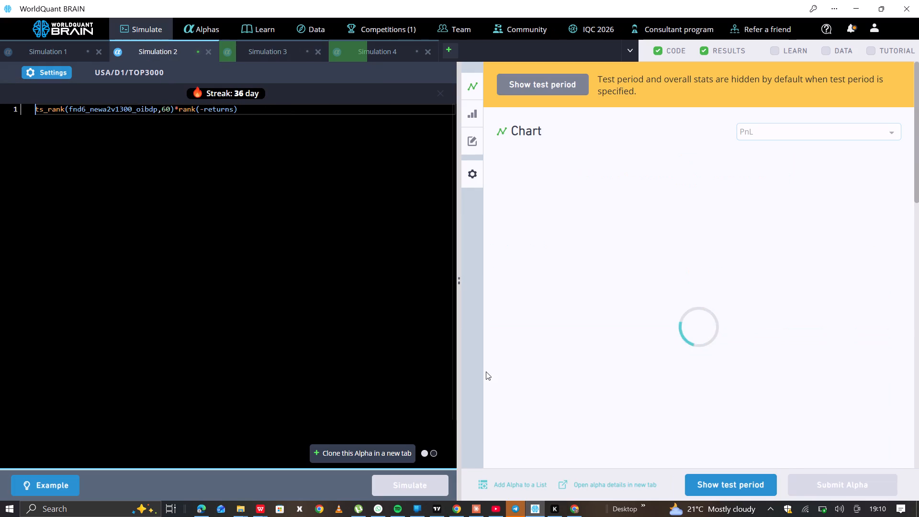
{"action": "left_click", "coordinate": [721, 482]}
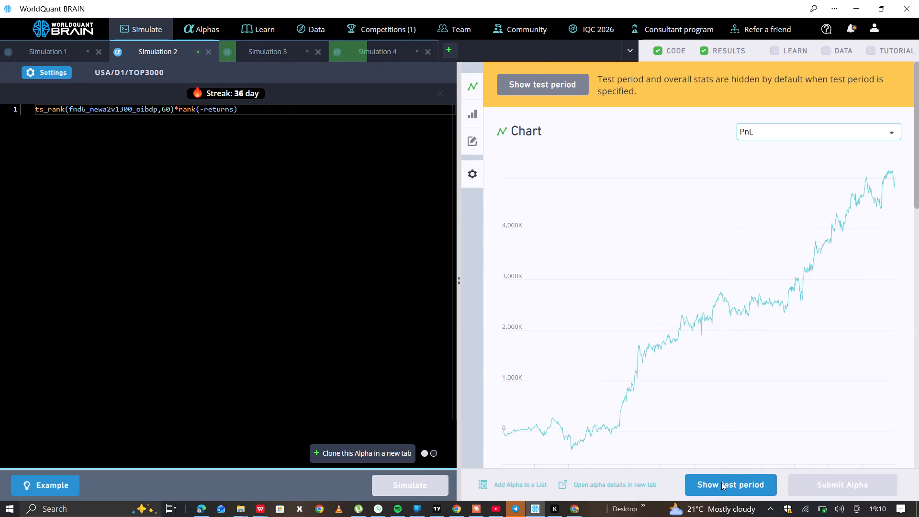
{"action": "scroll", "coordinate": [637, 326], "scroll_direction": "down", "scroll_amount": 3}
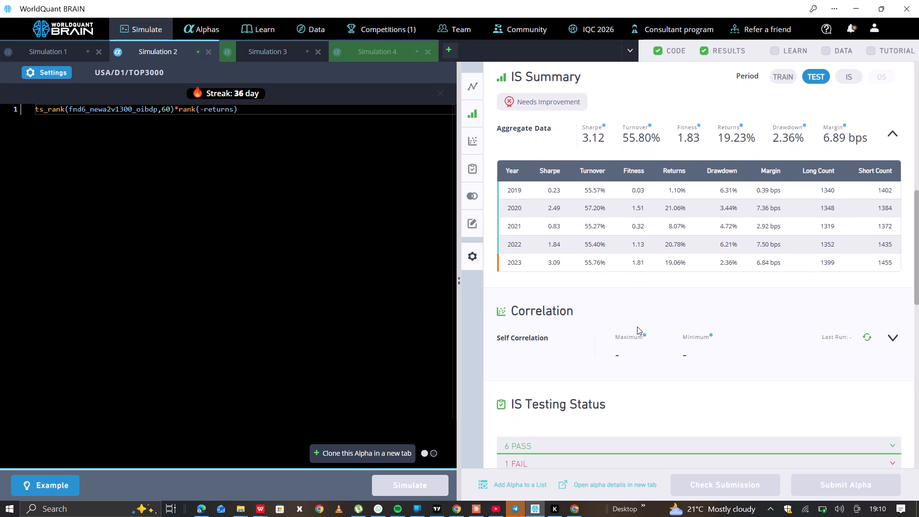
{"action": "left_click", "coordinate": [852, 73]}
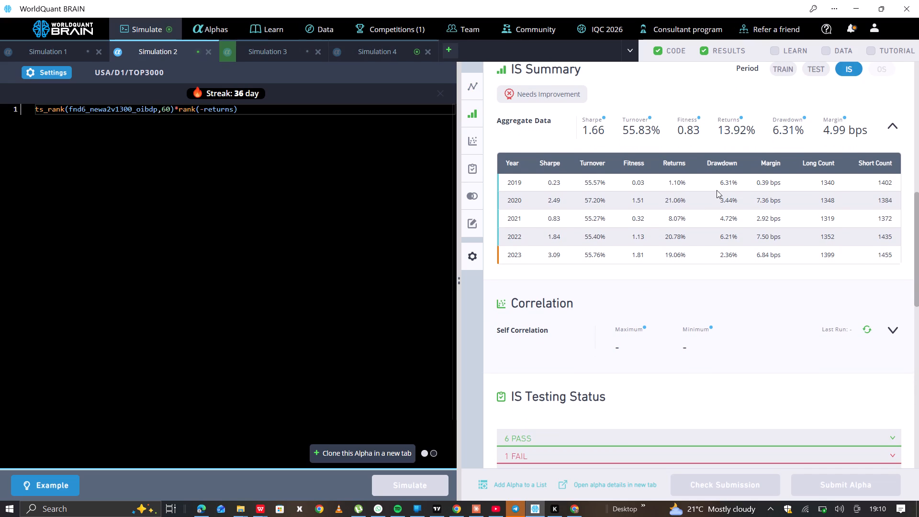
{"action": "scroll", "coordinate": [693, 231], "scroll_direction": "down", "scroll_amount": 2}
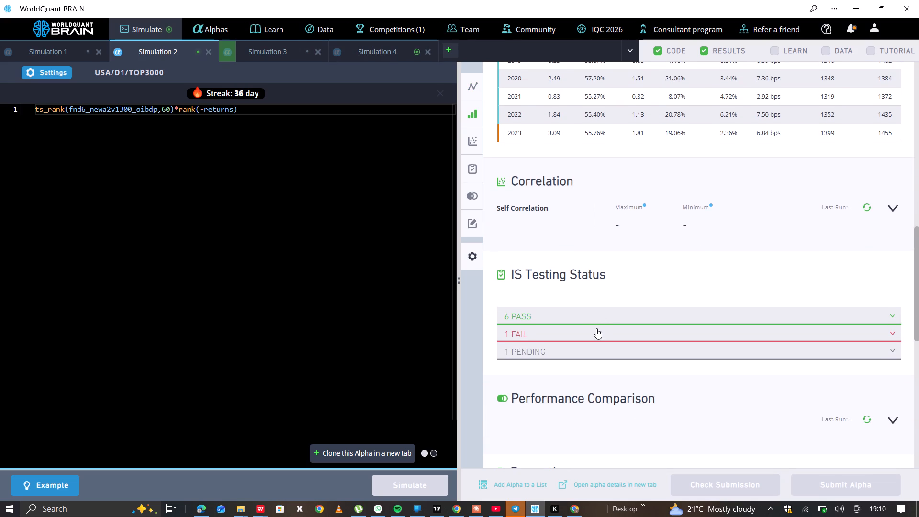
{"action": "left_click", "coordinate": [596, 328]}
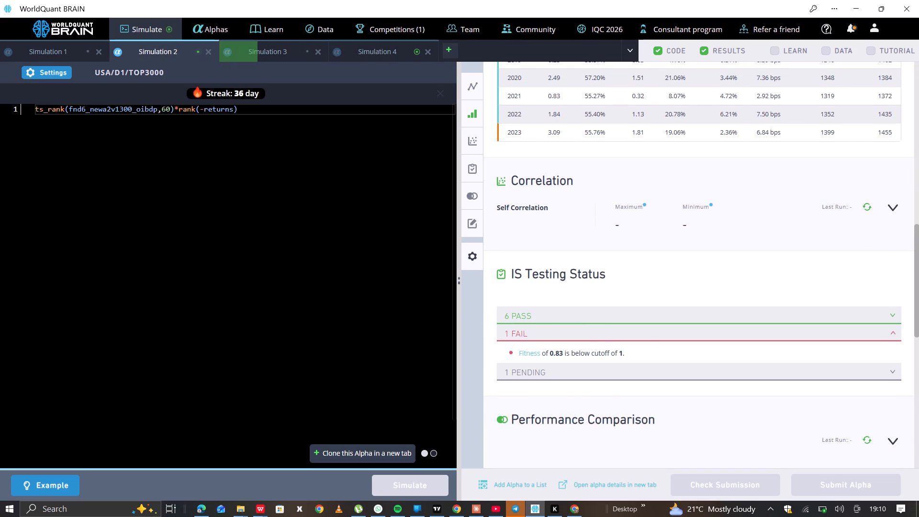
Set Simulation 2's truncation to 0.01, apply the settings and rerun the simulation.
{"action": "left_click", "coordinate": [61, 71]}
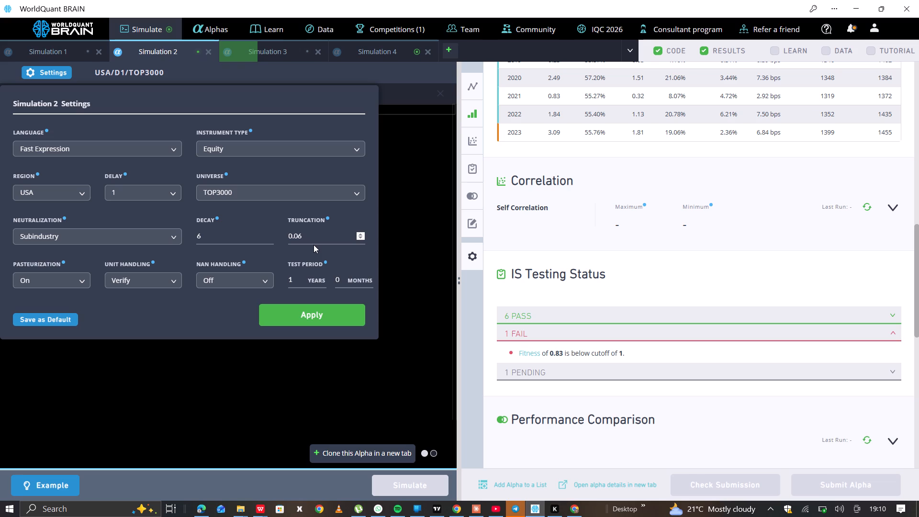
{"action": "triple_click", "coordinate": [360, 238]}
{"action": "left_click", "coordinate": [360, 238]}
{"action": "left_click", "coordinate": [360, 238]}
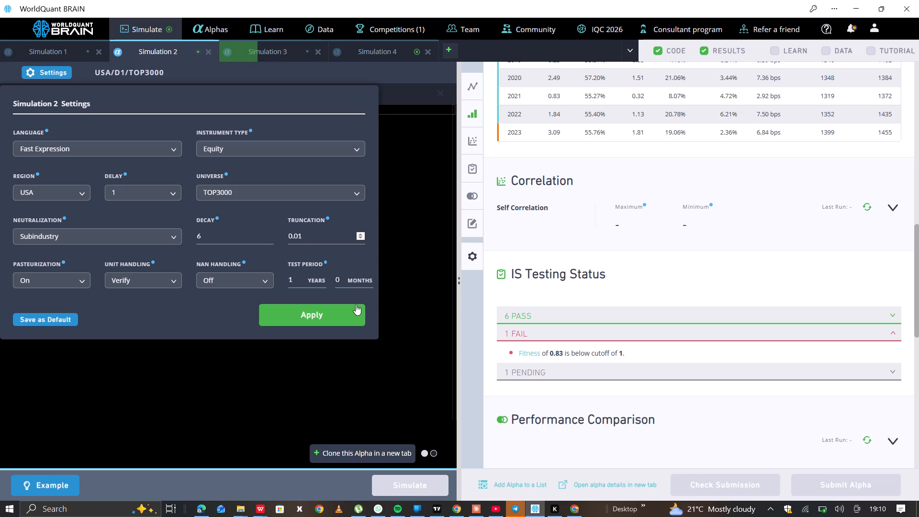
{"action": "left_click", "coordinate": [356, 306]}
{"action": "left_click", "coordinate": [423, 488]}
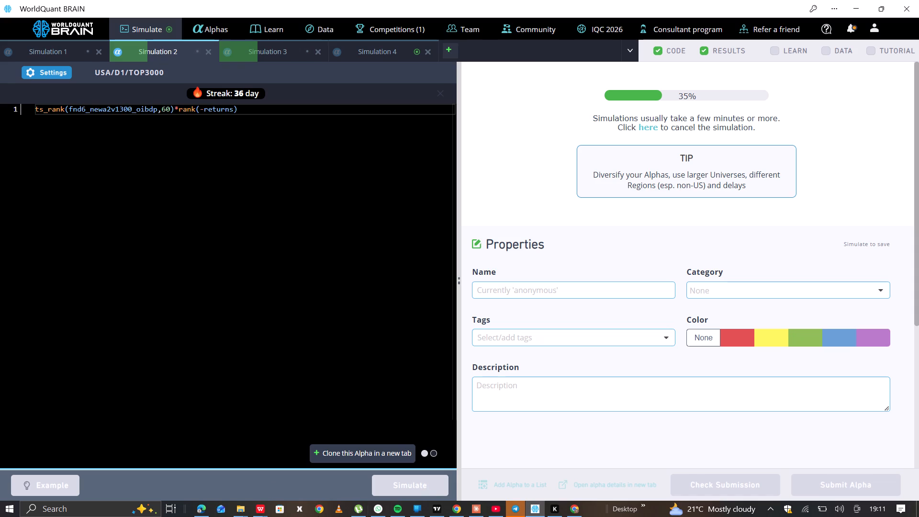
Show the test period for Simulation 4's results and examine the PnL chart.
{"action": "left_click", "coordinate": [362, 55]}
{"action": "left_click", "coordinate": [722, 480]}
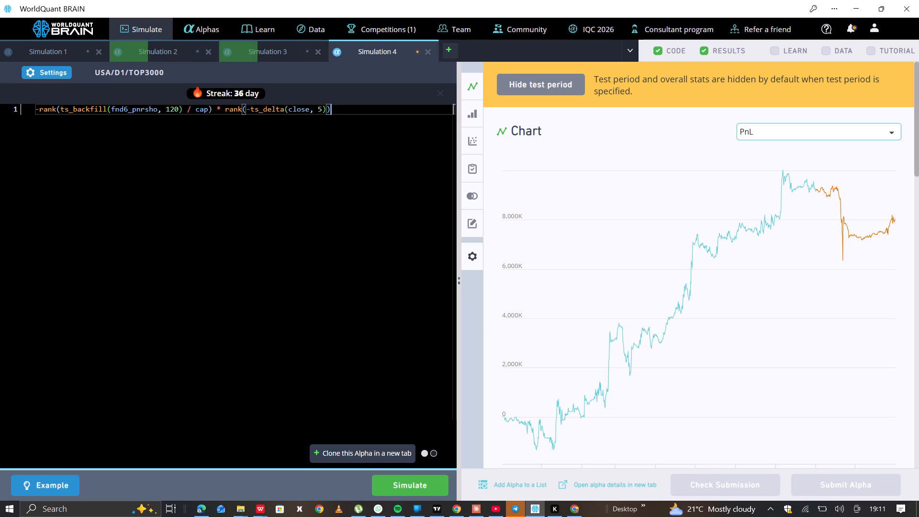
{"action": "left_click", "coordinate": [392, 480]}
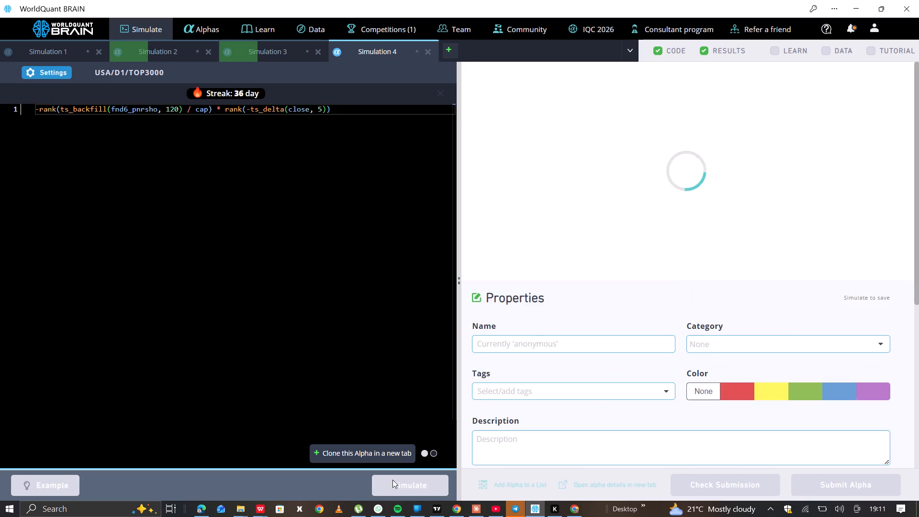
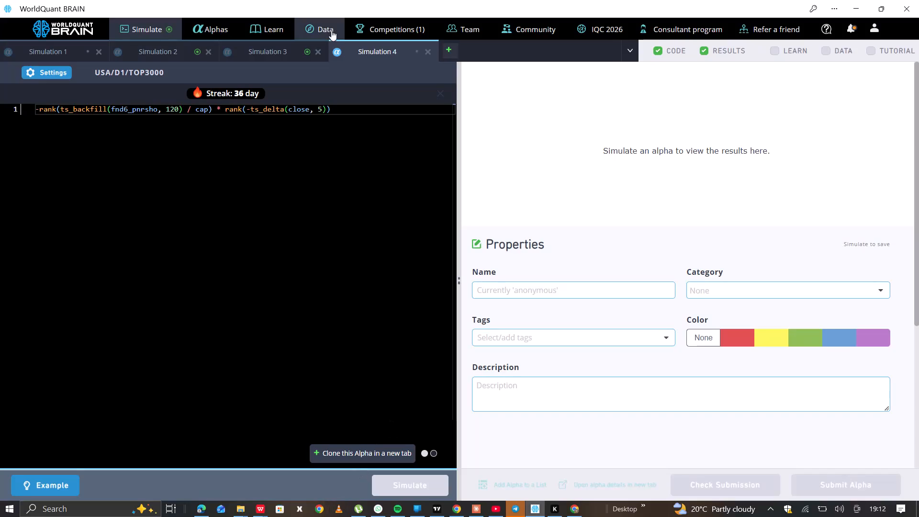
Show the test period for Simulation 3's results and examine the PnL chart, yearly summary and failed IS tests.
{"action": "left_click", "coordinate": [284, 52]}
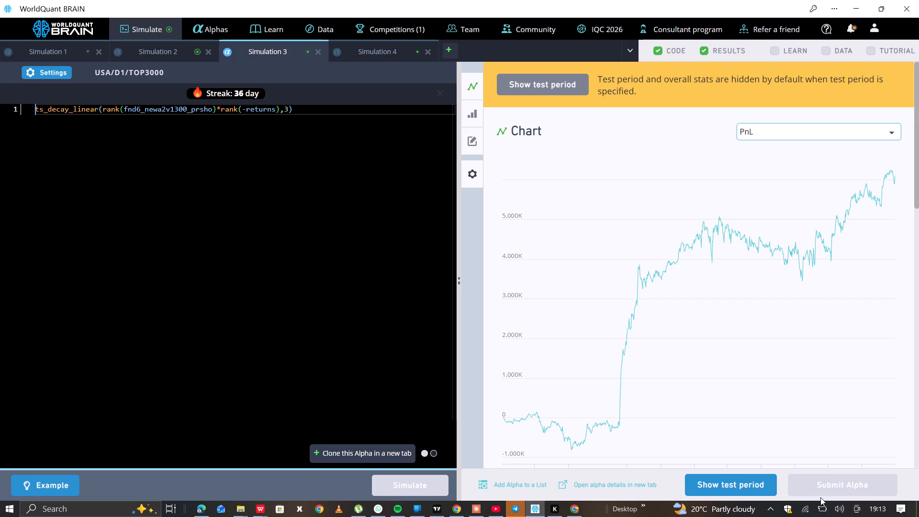
{"action": "left_click", "coordinate": [729, 477]}
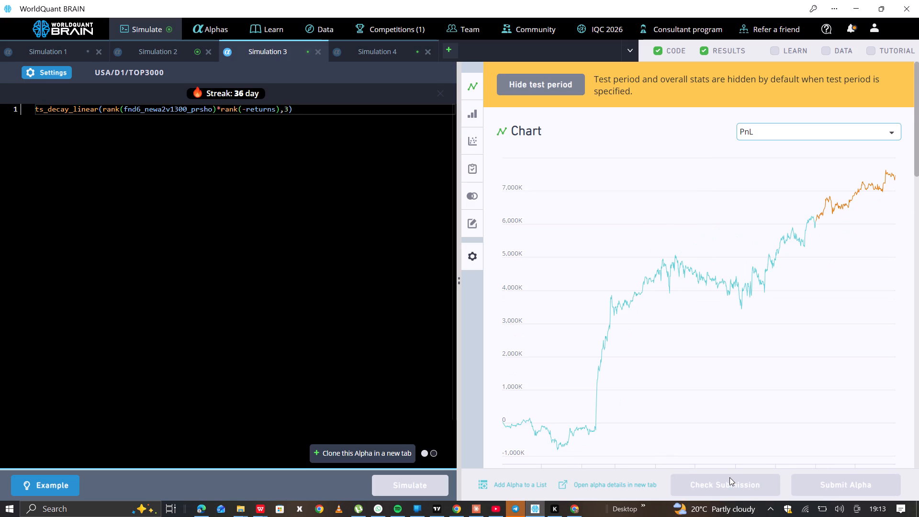
{"action": "scroll", "coordinate": [704, 381], "scroll_direction": "down", "scroll_amount": 6}
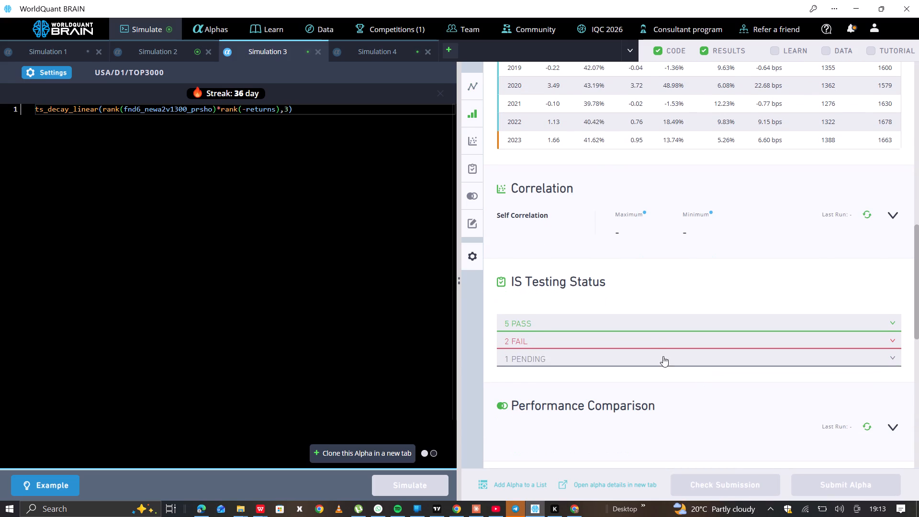
{"action": "left_click", "coordinate": [644, 331]}
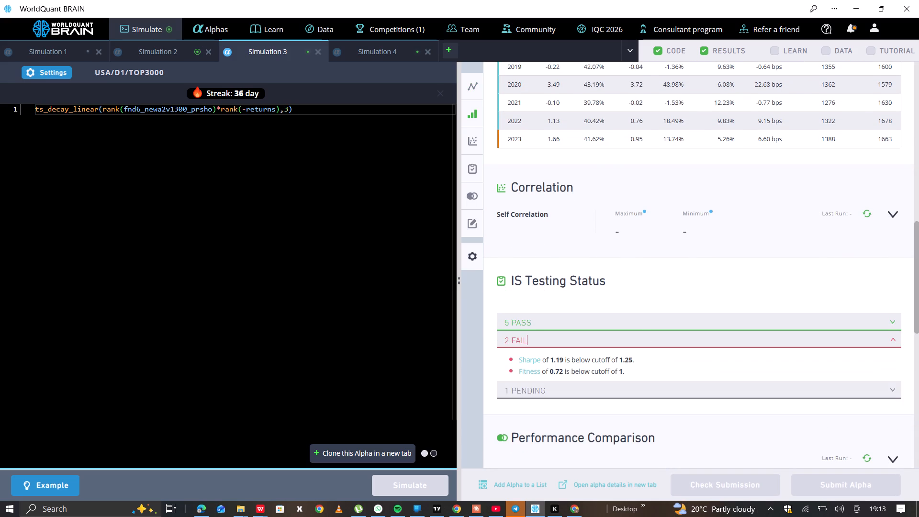
Set the ts_decay_linear window in Simulation 3's expression to 1 and rerun the simulation.
{"action": "left_click", "coordinate": [290, 114]}
{"action": "key", "text": "BackSpace"}
{"action": "key", "text": "1"}
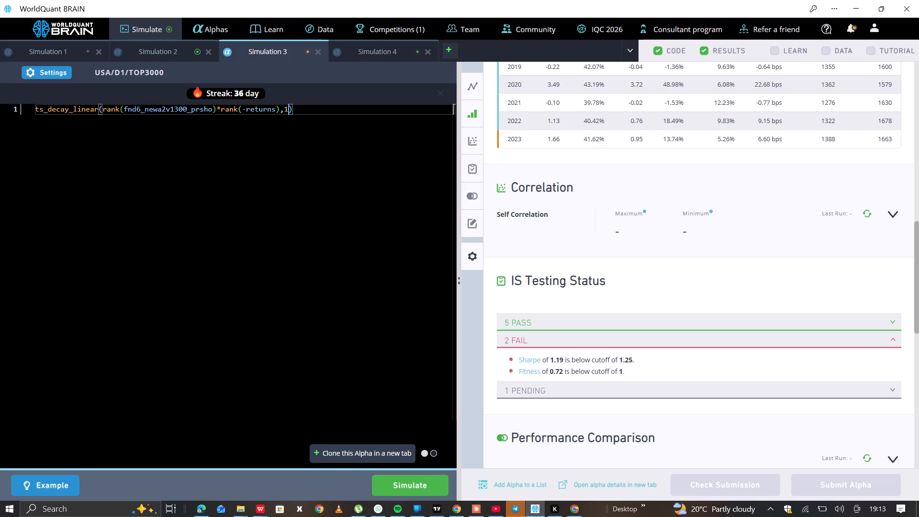
{"action": "left_click", "coordinate": [390, 489]}
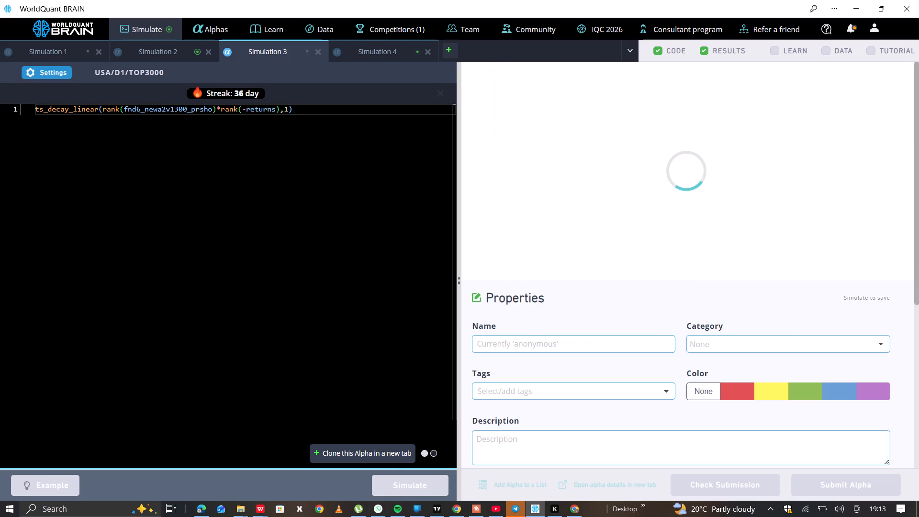
Show the test period for Simulation 2's results and examine the PnL chart and failed IS test.
{"action": "left_click", "coordinate": [138, 59]}
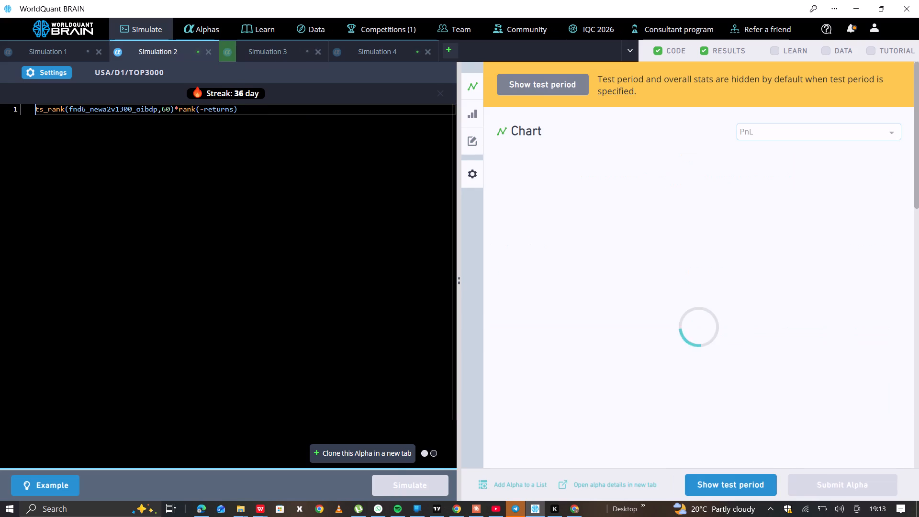
{"action": "left_click", "coordinate": [729, 486]}
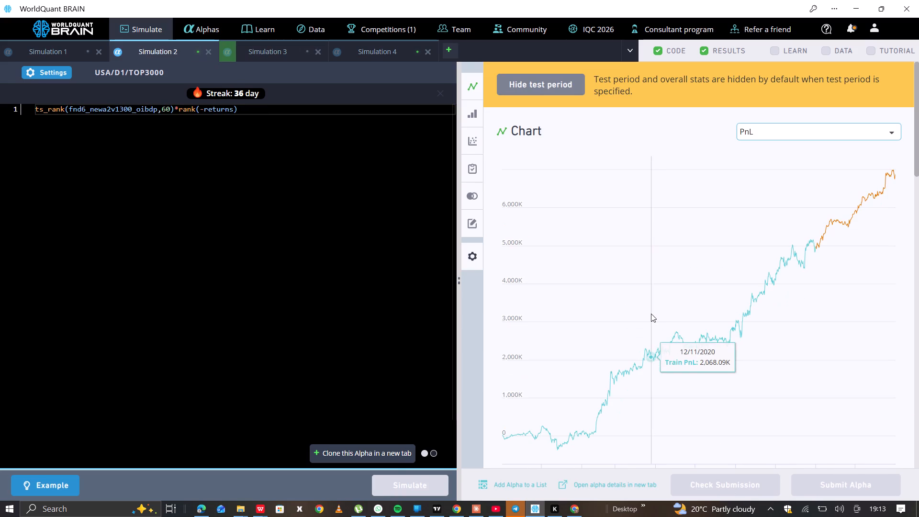
{"action": "scroll", "coordinate": [651, 314], "scroll_direction": "down", "scroll_amount": 10}
{"action": "left_click", "coordinate": [606, 252]}
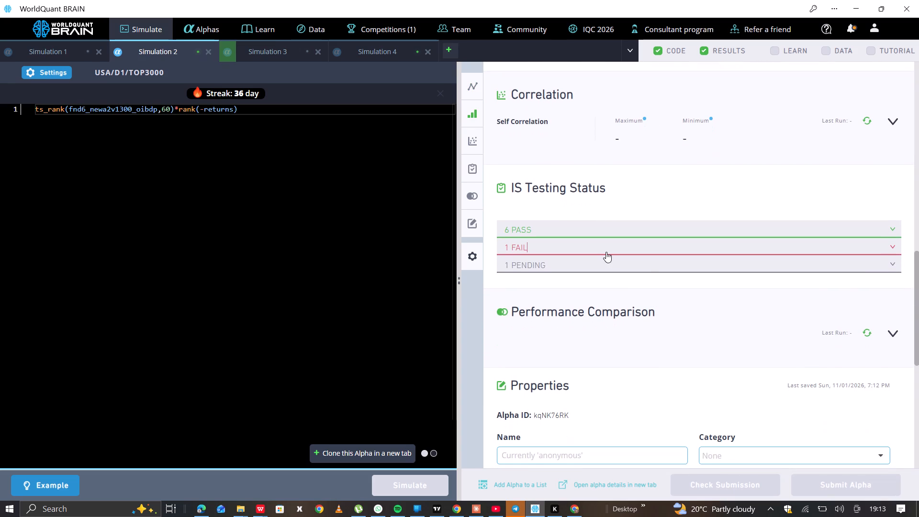
Show the test period for Simulation 4's results and examine the failed IS tests.
{"action": "left_click", "coordinate": [359, 50]}
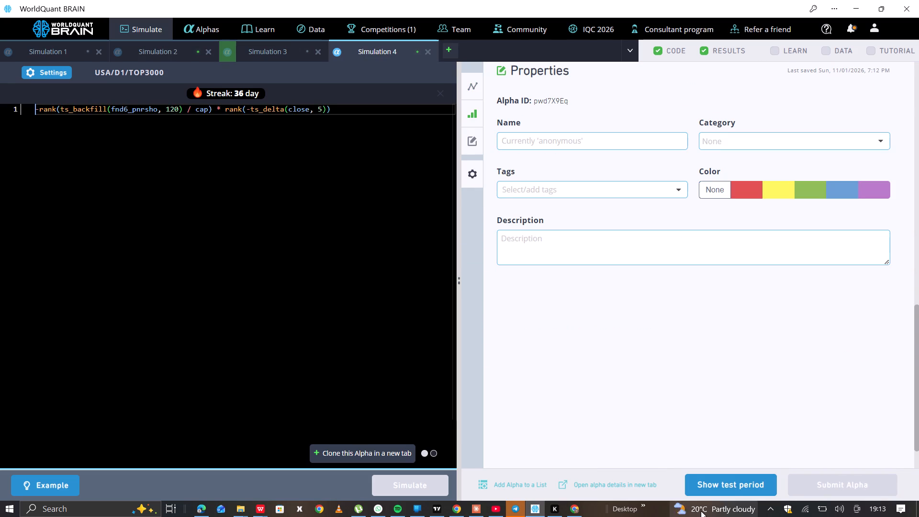
{"action": "left_click", "coordinate": [732, 483]}
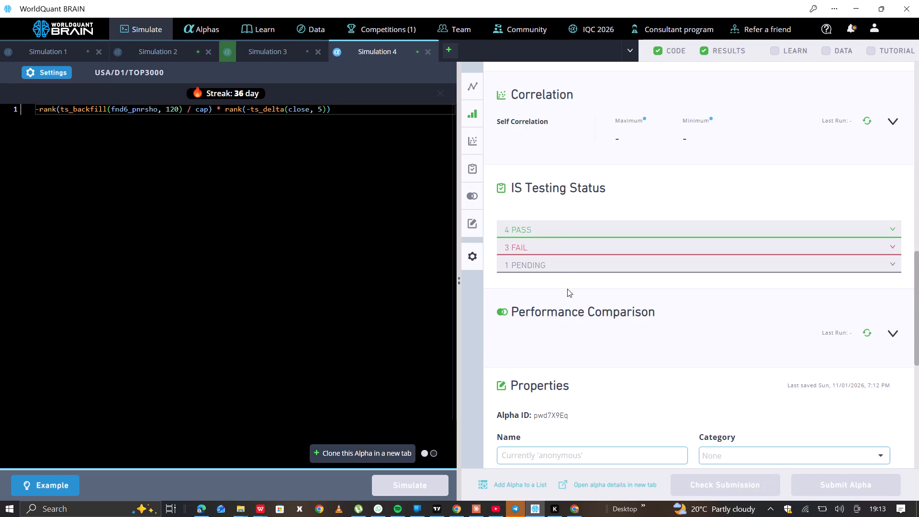
{"action": "left_click", "coordinate": [559, 242]}
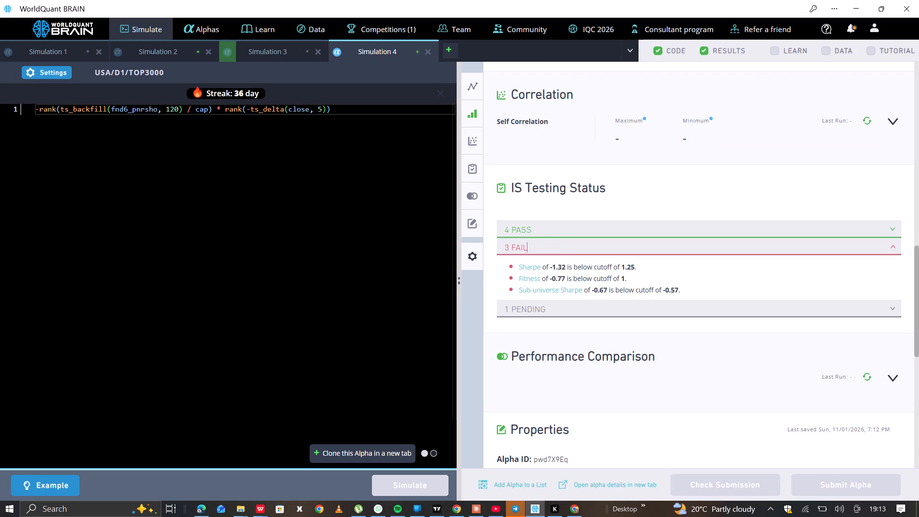
Remove the leading minus sign from Simulation 4's expression.
{"action": "left_click", "coordinate": [39, 109]}
{"action": "key", "text": "BackSpace"}
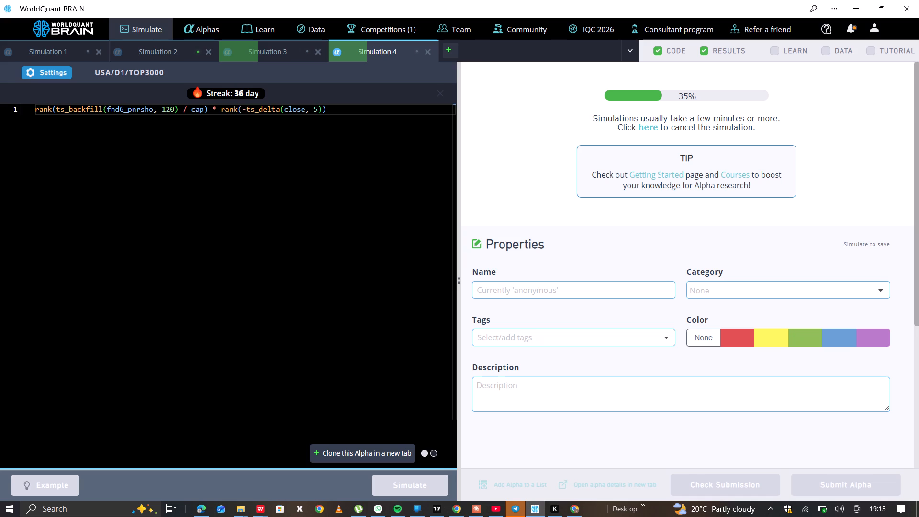
Review Simulation 2's PnL chart, test-period IS summary and failed IS test again.
{"action": "left_click", "coordinate": [134, 54]}
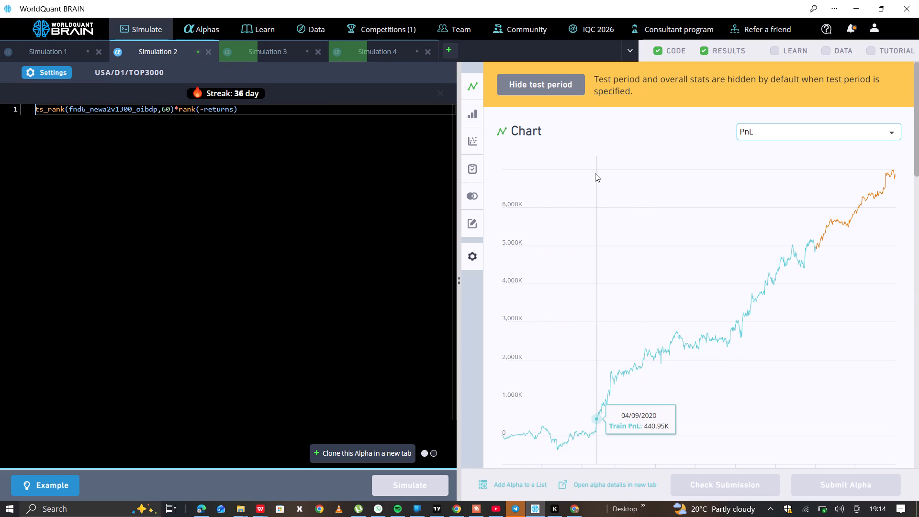
{"action": "scroll", "coordinate": [595, 173], "scroll_direction": "down", "scroll_amount": 6}
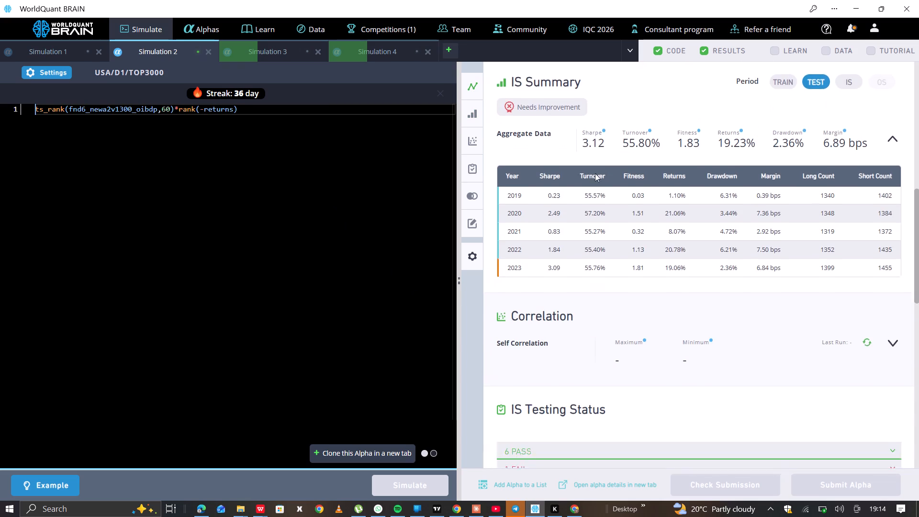
{"action": "scroll", "coordinate": [595, 173], "scroll_direction": "down", "scroll_amount": 1}
{"action": "left_click", "coordinate": [531, 381]}
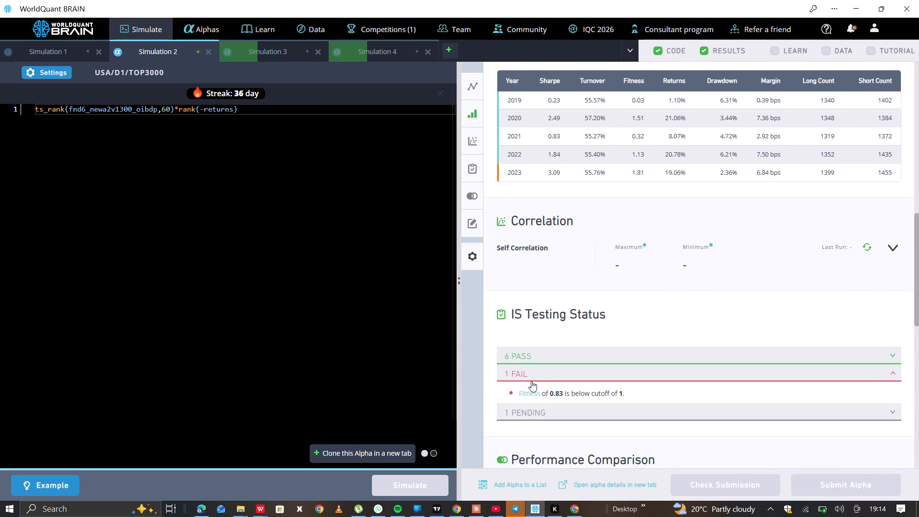
Wrap fnd6_newa2v1300_oibdp in ts_backfill with a window of 5 in Simulation 2's expression and rerun the simulation.
{"action": "left_click", "coordinate": [35, 111]}
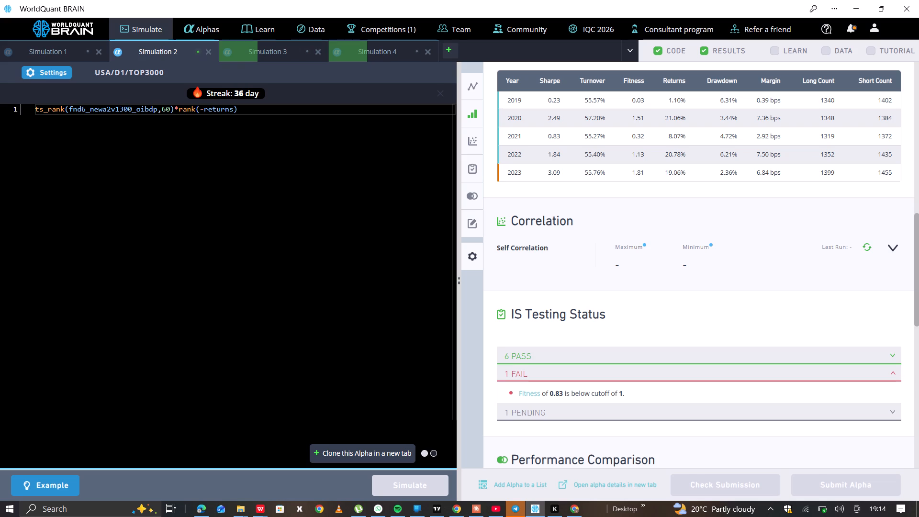
{"action": "left_click", "coordinate": [35, 111]}
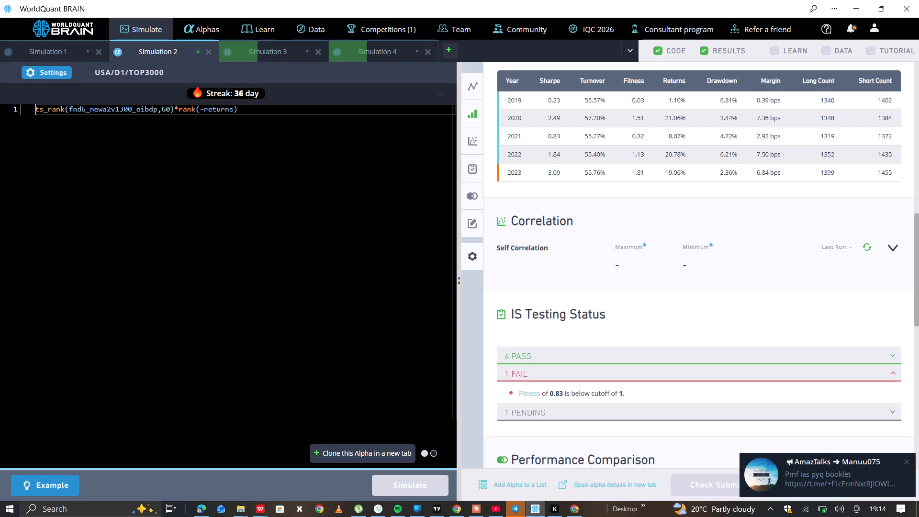
{"action": "left_click", "coordinate": [70, 112]}
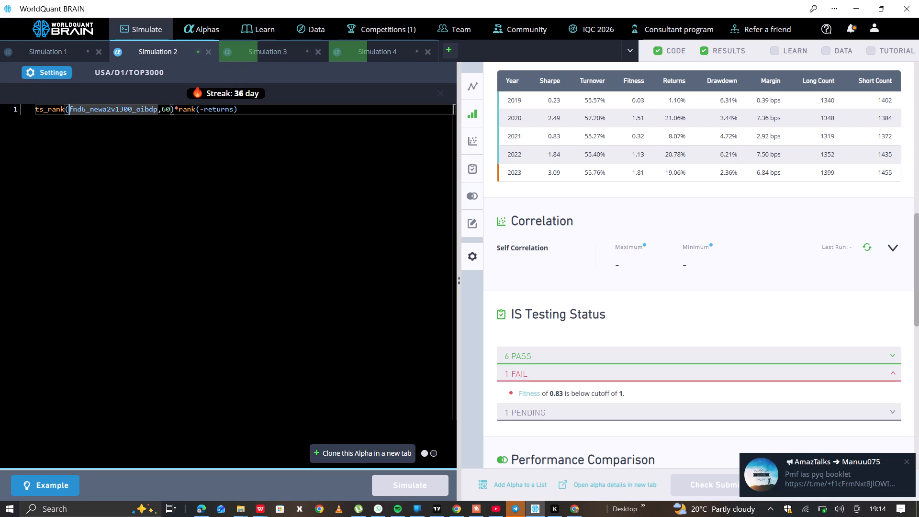
{"action": "type", "text": "ts_backfill9"}
{"action": "key", "text": "BackSpace"}
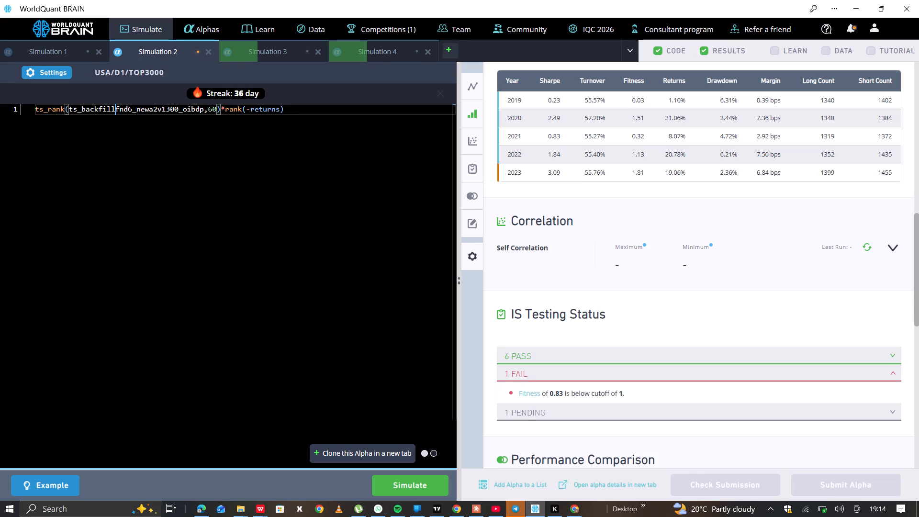
{"action": "key", "text": "shift+parenleft"}
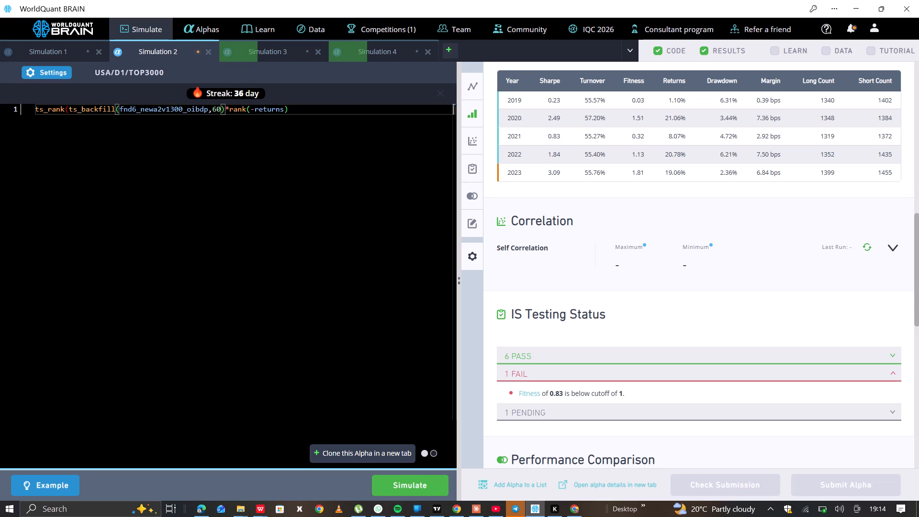
{"action": "left_click", "coordinate": [209, 110]}
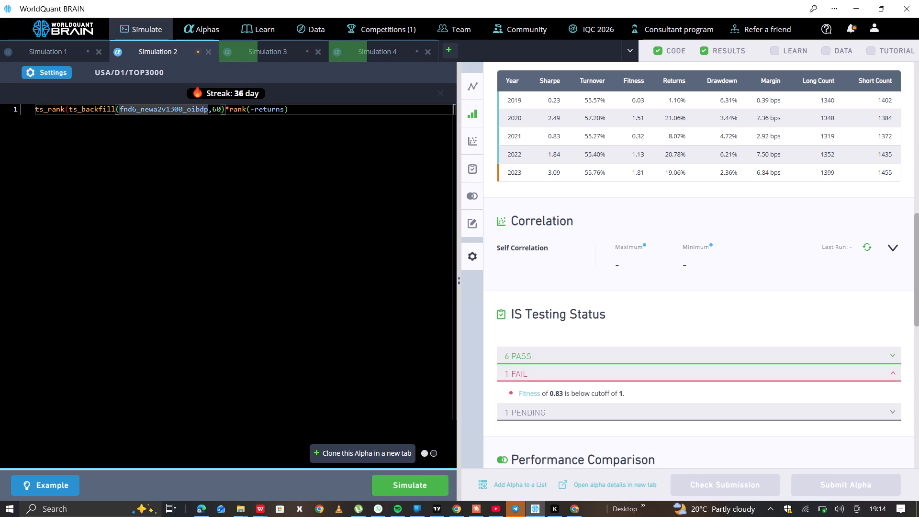
{"action": "key", "text": "comma"}
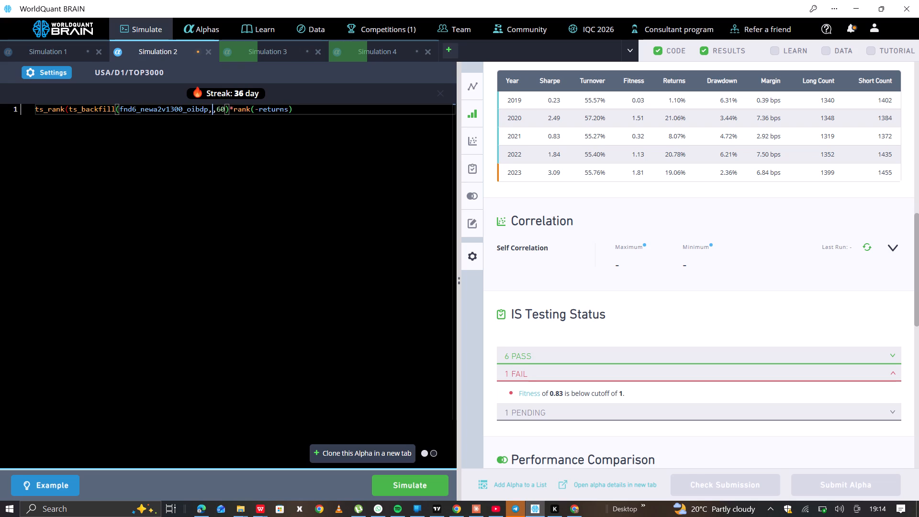
{"action": "key", "text": "5"}
{"action": "key", "text": "shift+parenright"}
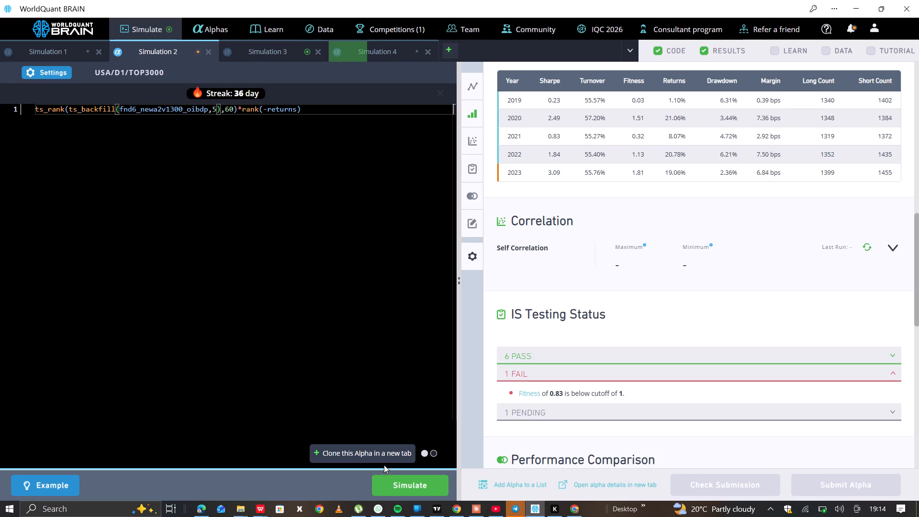
{"action": "left_click", "coordinate": [394, 480]}
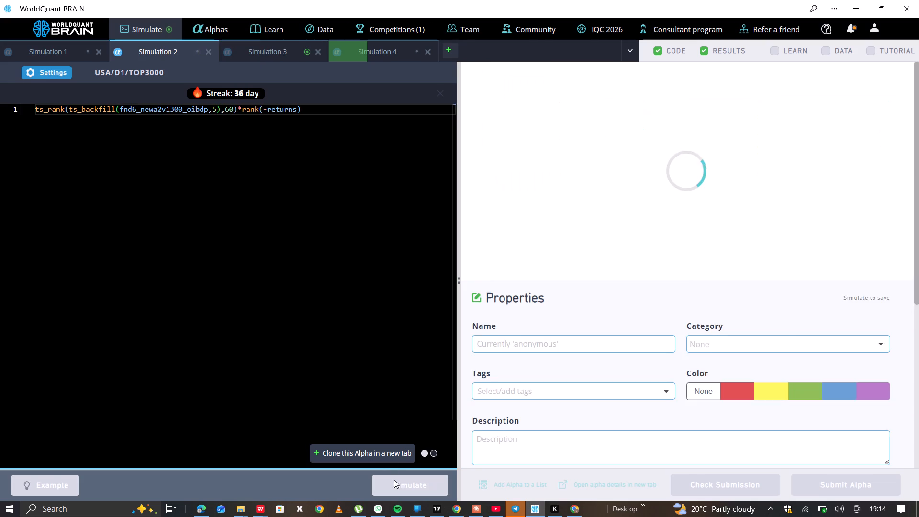
Show the test period for Simulation 3's results and examine the IS summary and failed IS test.
{"action": "left_click", "coordinate": [268, 56]}
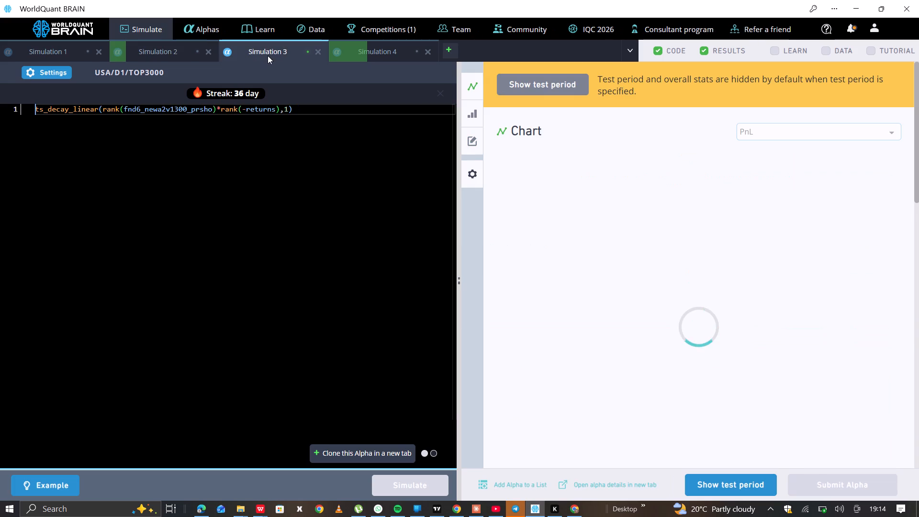
{"action": "left_click", "coordinate": [736, 491]}
{"action": "scroll", "coordinate": [689, 329], "scroll_direction": "down", "scroll_amount": 3}
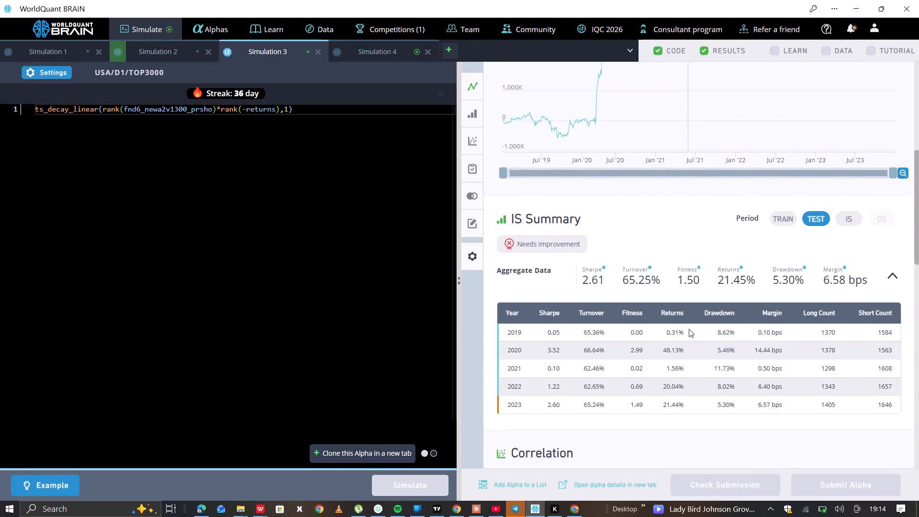
{"action": "scroll", "coordinate": [689, 329], "scroll_direction": "down", "scroll_amount": 2}
{"action": "left_click", "coordinate": [666, 326]}
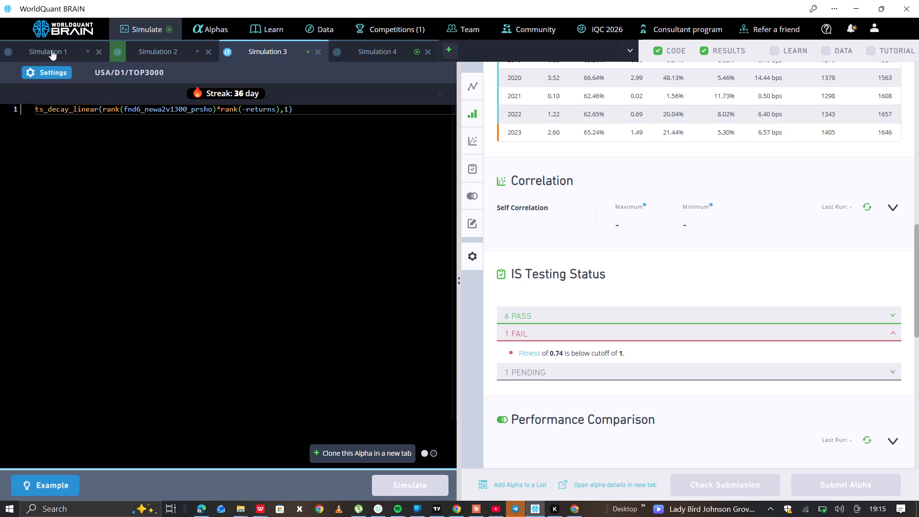
Set Simulation 3's neutralization to Sector, apply the settings and rerun the simulation.
{"action": "left_click", "coordinate": [53, 69]}
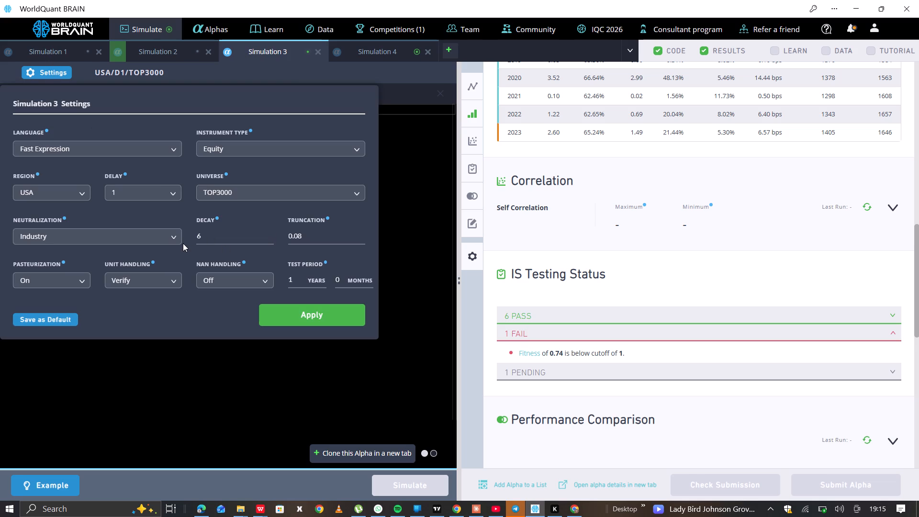
{"action": "left_click", "coordinate": [183, 243]}
{"action": "left_click", "coordinate": [164, 236]}
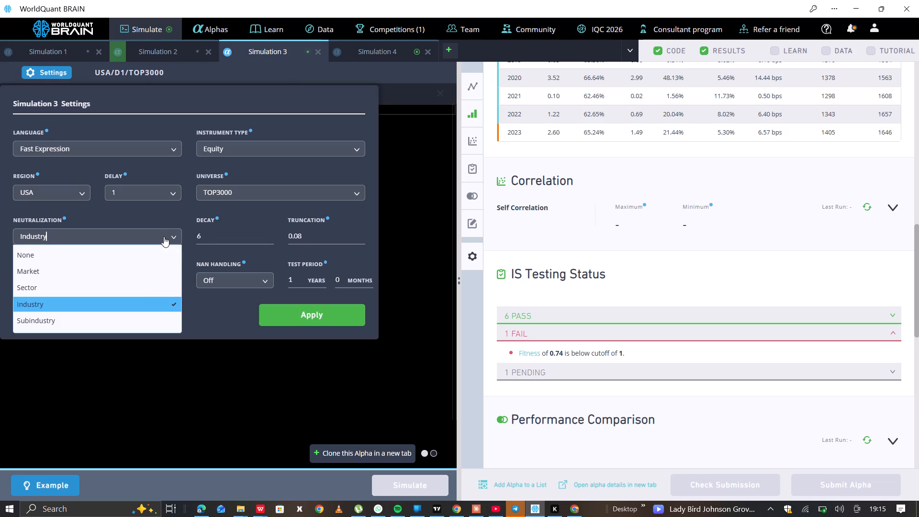
{"action": "left_click", "coordinate": [150, 286]}
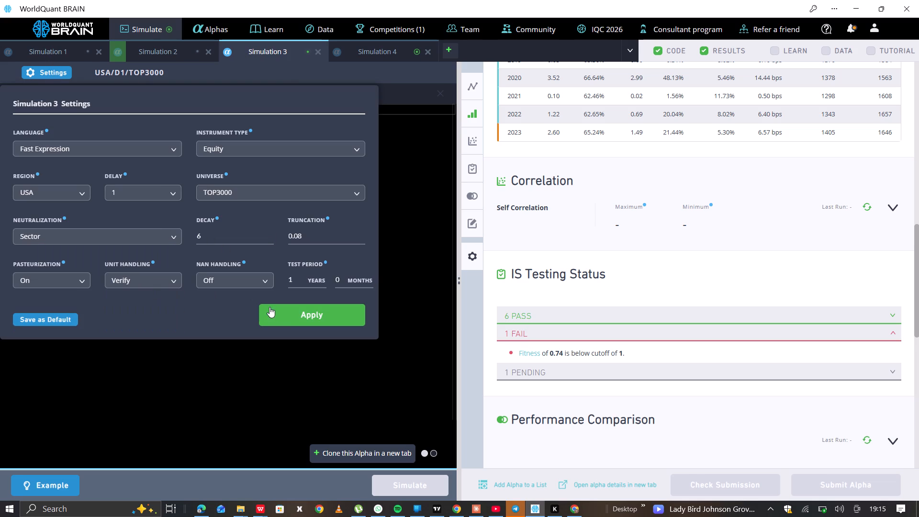
{"action": "left_click", "coordinate": [280, 313]}
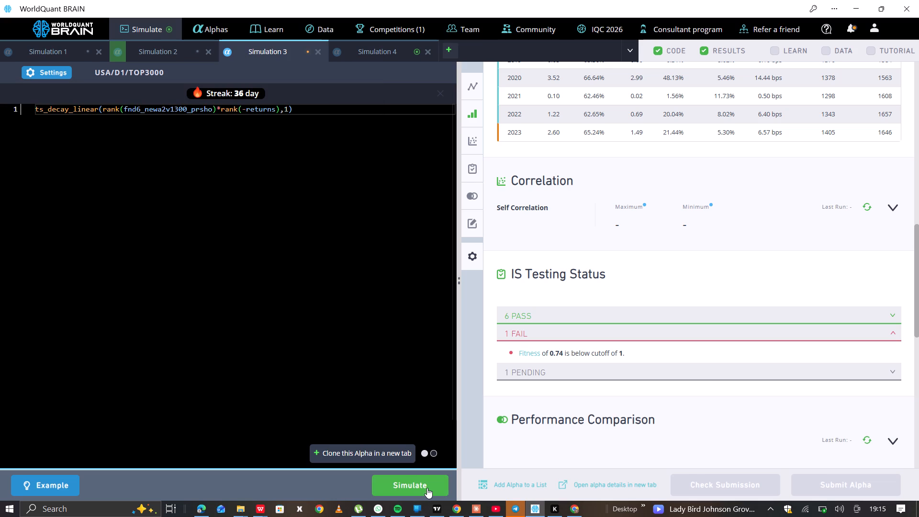
{"action": "left_click", "coordinate": [427, 488]}
Show the test period for Simulation 4's results and examine the IS summary and failed IS test.
{"action": "left_click", "coordinate": [361, 58]}
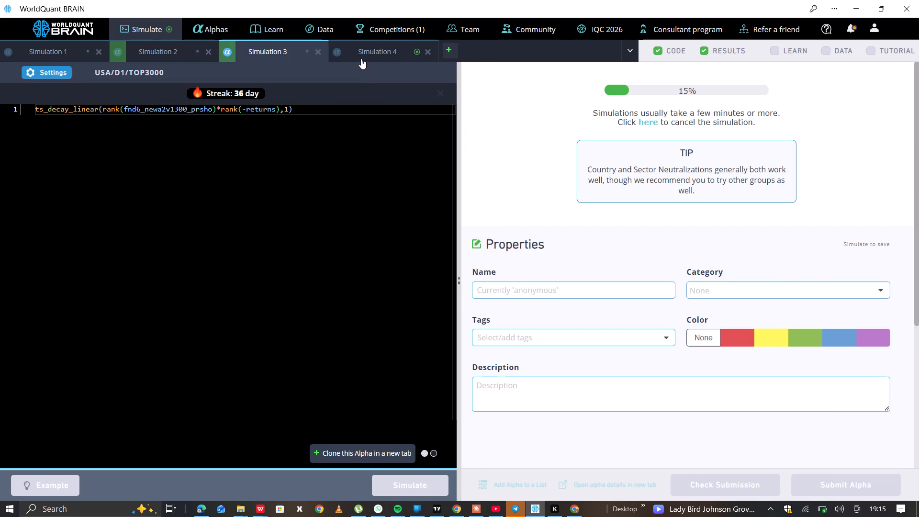
{"action": "left_click", "coordinate": [718, 477]}
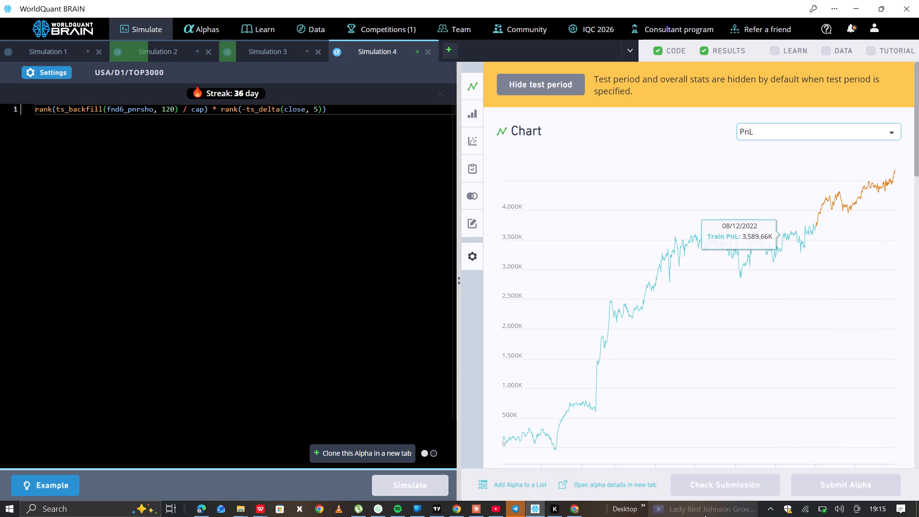
{"action": "scroll", "coordinate": [659, 301], "scroll_direction": "down", "scroll_amount": 4}
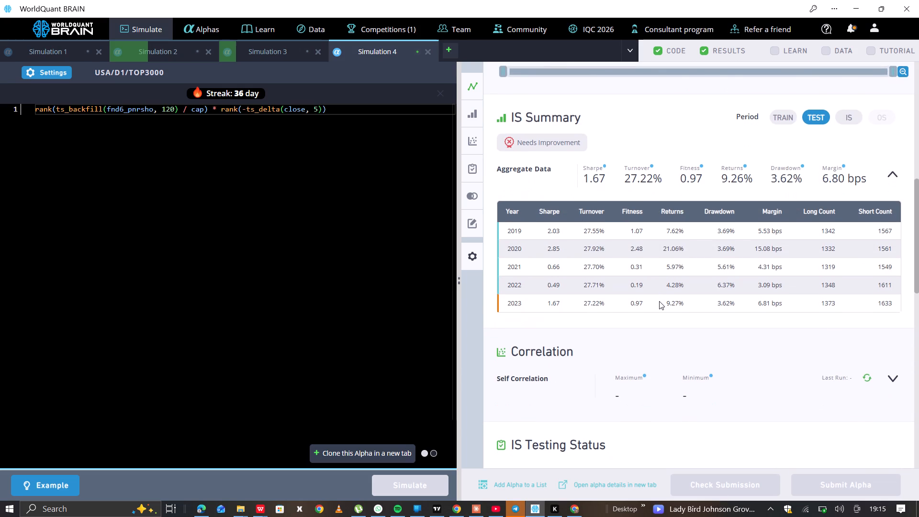
{"action": "scroll", "coordinate": [659, 301], "scroll_direction": "down", "scroll_amount": 2}
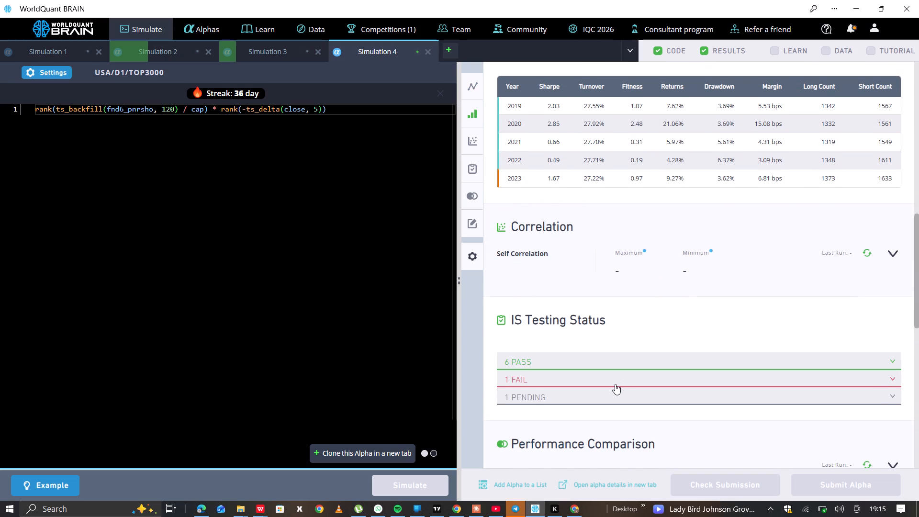
{"action": "left_click", "coordinate": [615, 384]}
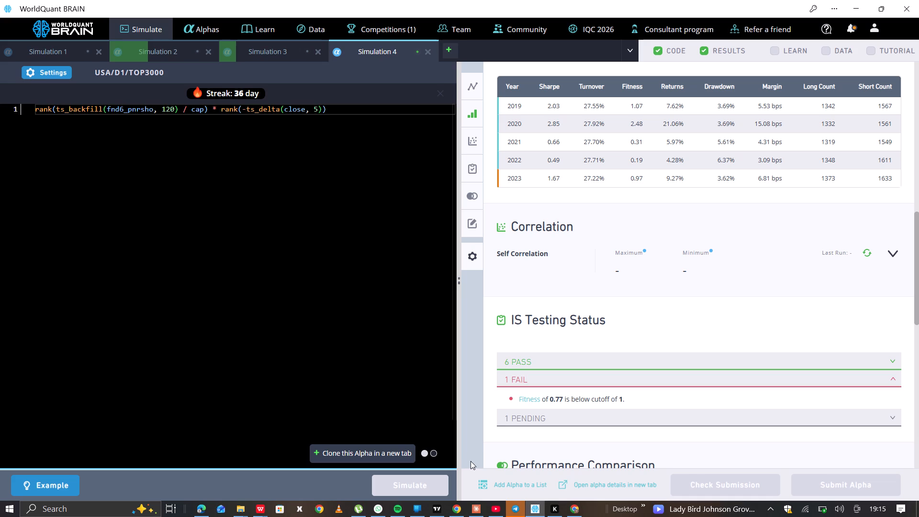
{"action": "left_click", "coordinate": [469, 508]}
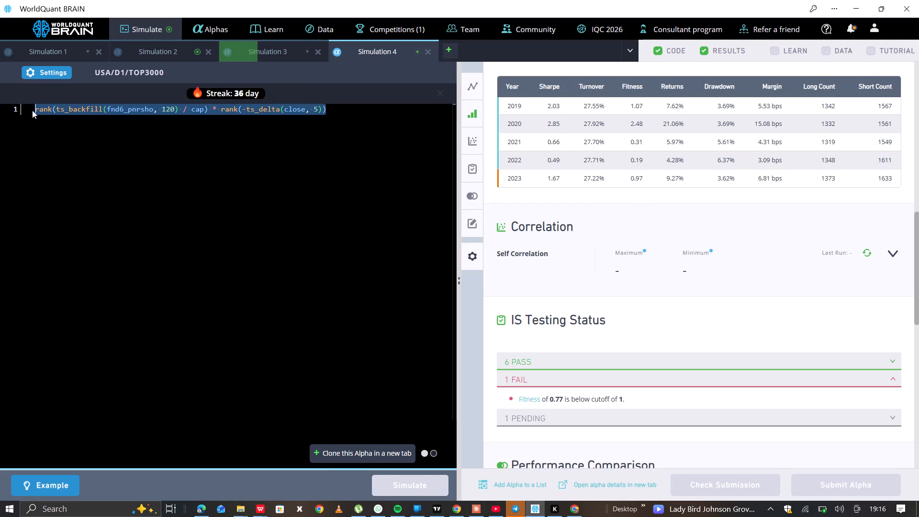
{"action": "key", "text": "ctrl+v"}
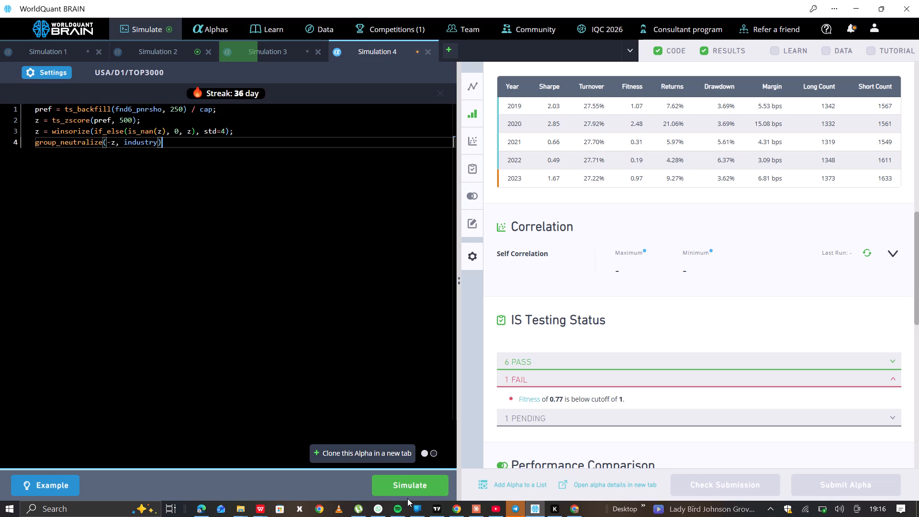
{"action": "left_click", "coordinate": [408, 496]}
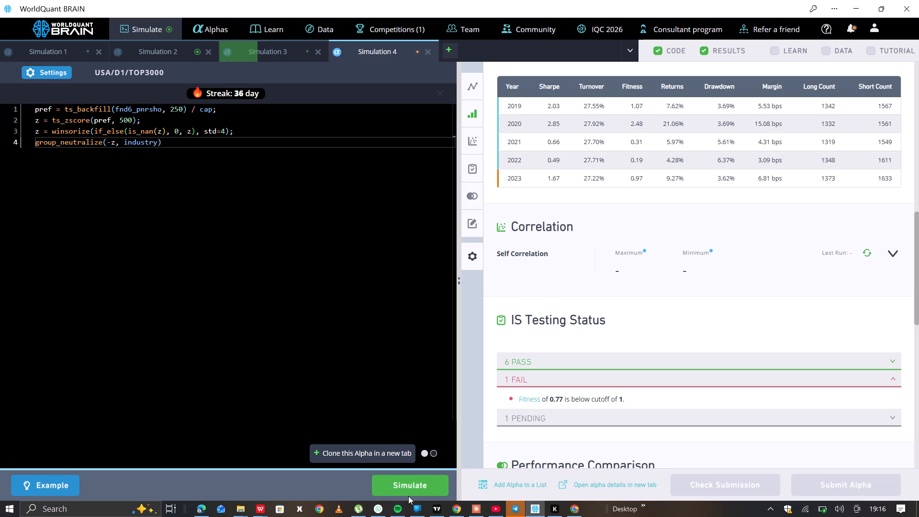
{"action": "left_click", "coordinate": [433, 491]}
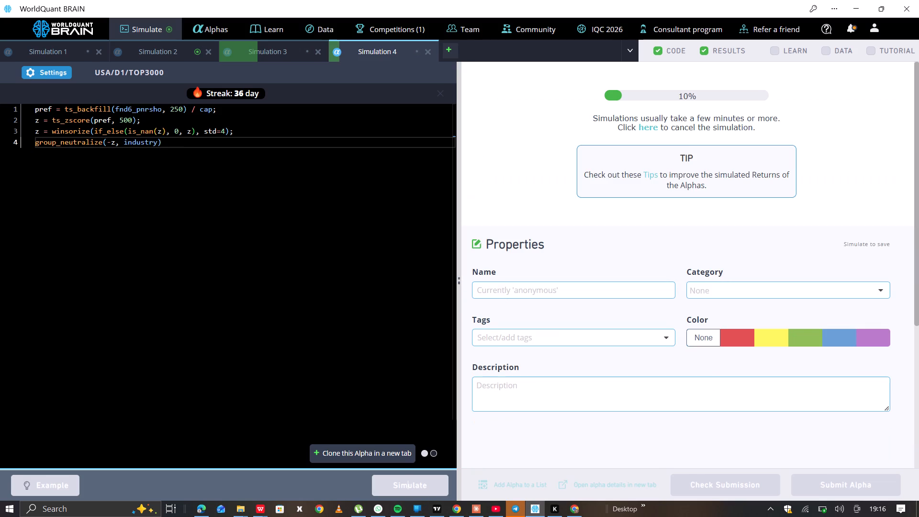
Show the test period for Simulation 2's results and examine the PnL chart, IS summary and failed IS test.
{"action": "left_click", "coordinate": [161, 53]}
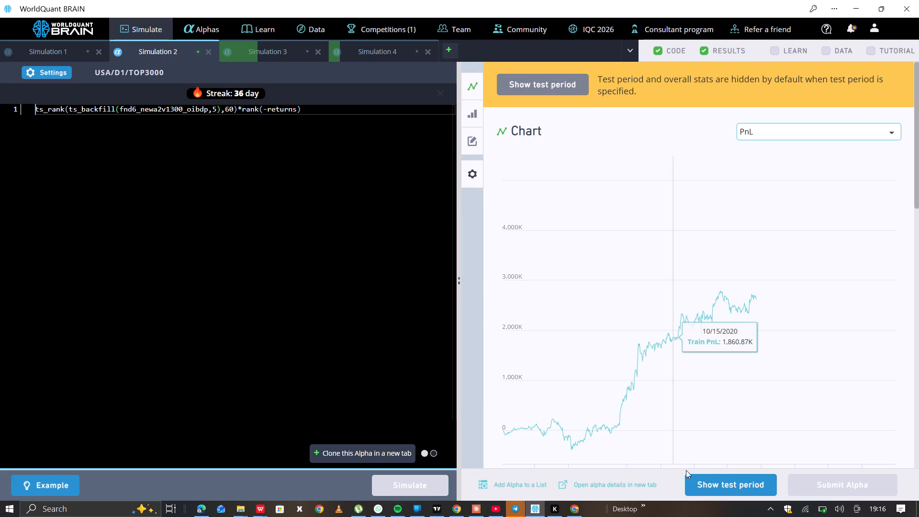
{"action": "left_click", "coordinate": [695, 476]}
{"action": "scroll", "coordinate": [588, 318], "scroll_direction": "down", "scroll_amount": 4}
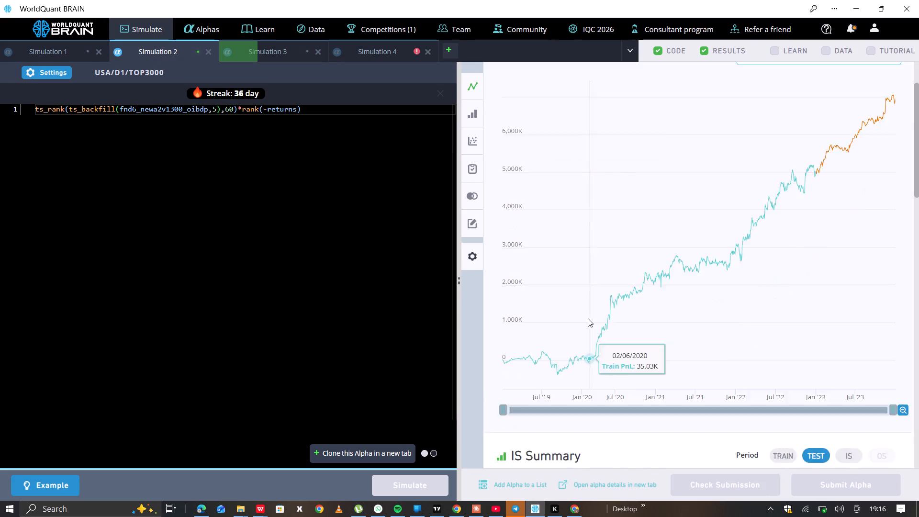
{"action": "scroll", "coordinate": [588, 318], "scroll_direction": "down", "scroll_amount": 4}
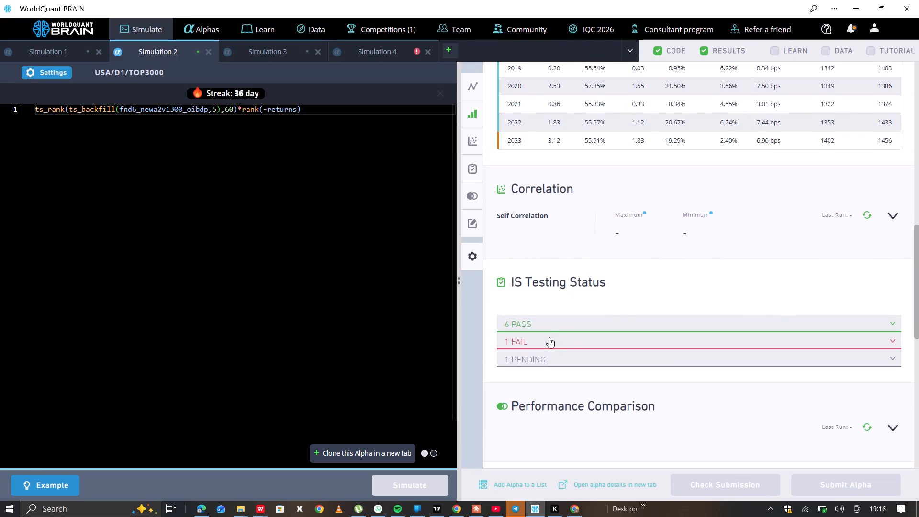
{"action": "left_click", "coordinate": [549, 337]}
Set Simulation 2's neutralization to Industry, apply the settings and rerun the simulation.
{"action": "left_click", "coordinate": [56, 74]}
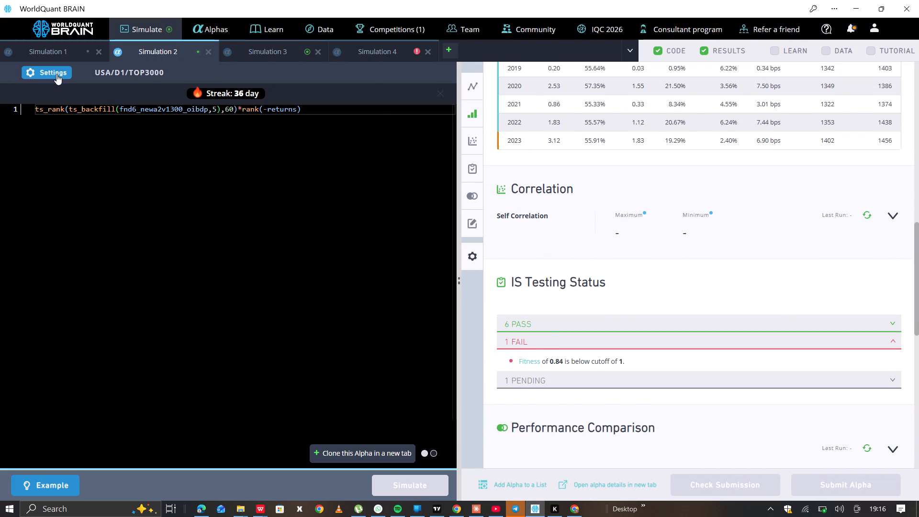
{"action": "left_click", "coordinate": [118, 241]}
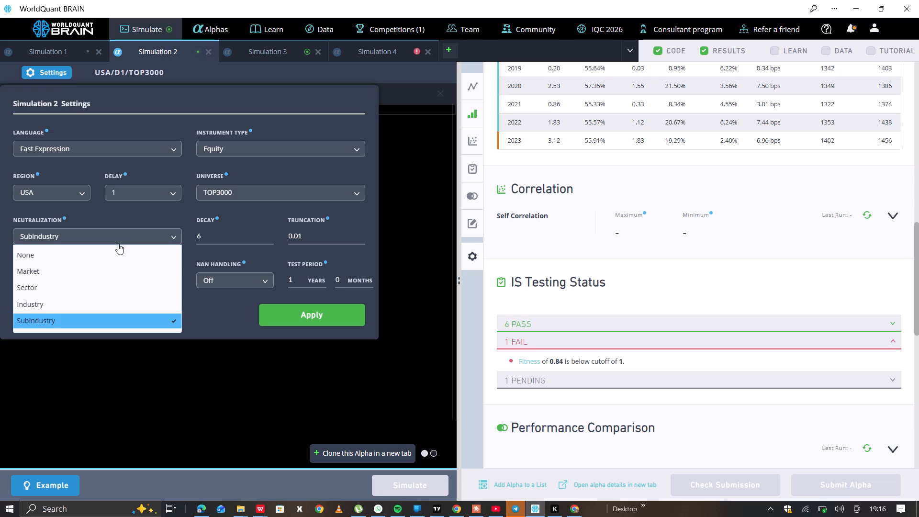
{"action": "left_click", "coordinate": [118, 300]}
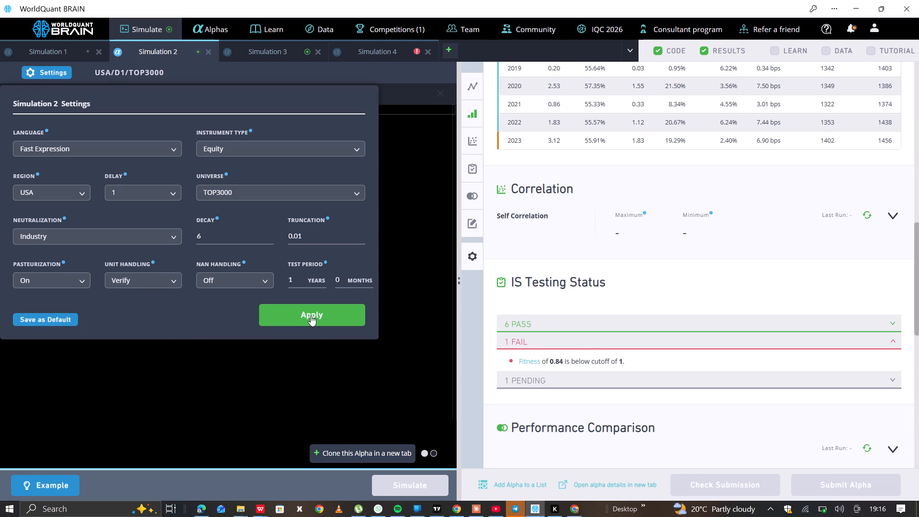
{"action": "left_click", "coordinate": [311, 315]}
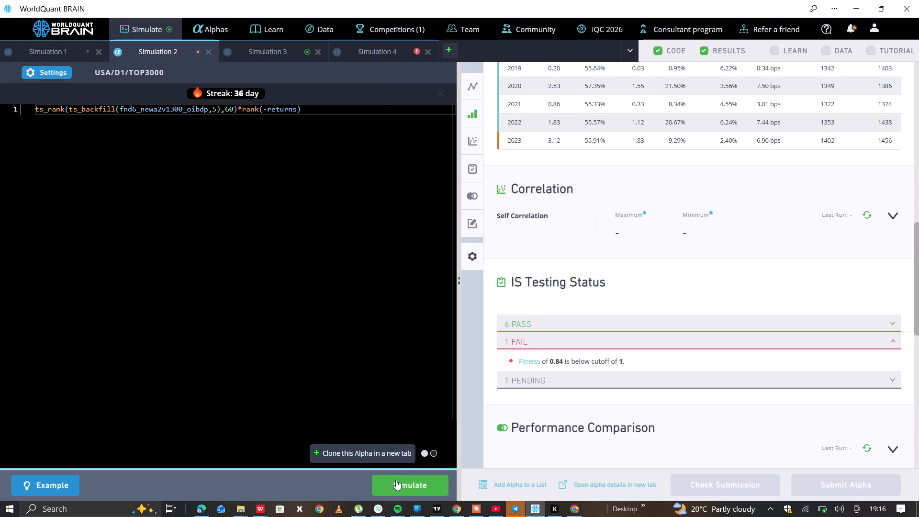
{"action": "left_click", "coordinate": [396, 480]}
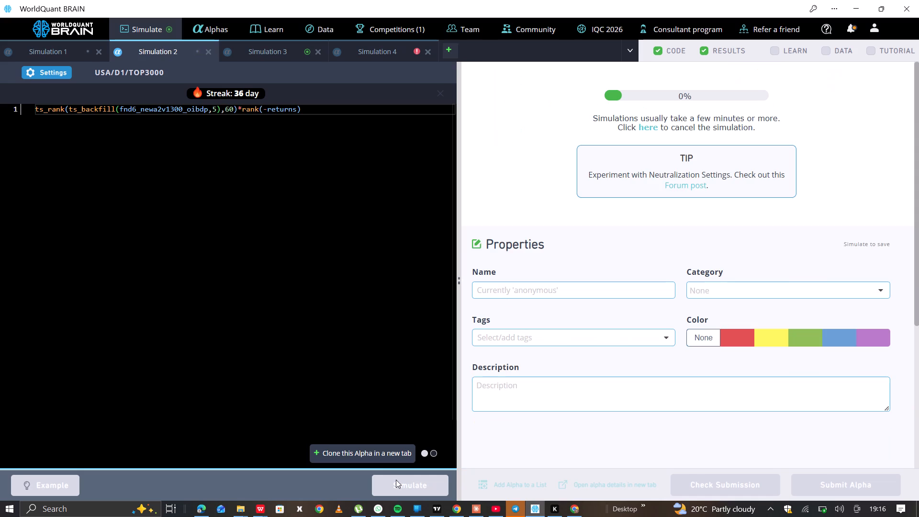
Show the test period for Simulation 3's results and examine the PnL chart, IS summary and failed IS test.
{"action": "left_click", "coordinate": [276, 56]}
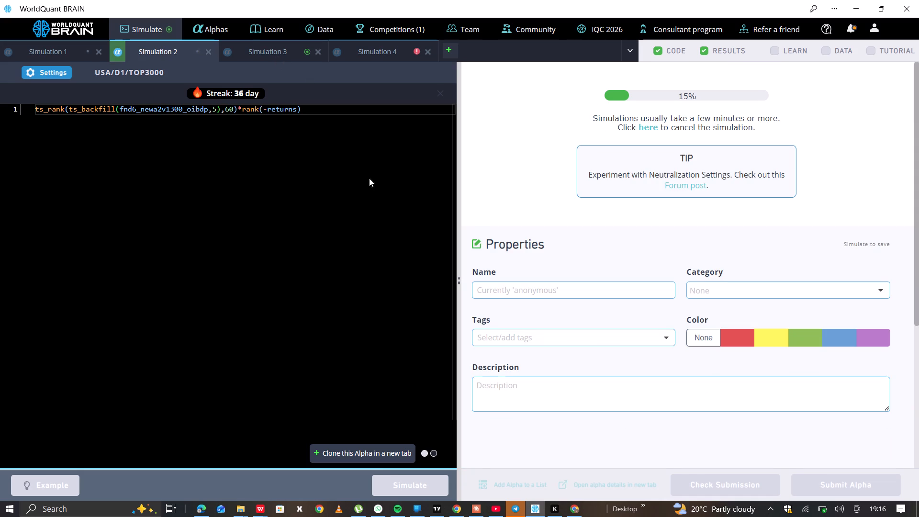
{"action": "left_click", "coordinate": [706, 478]}
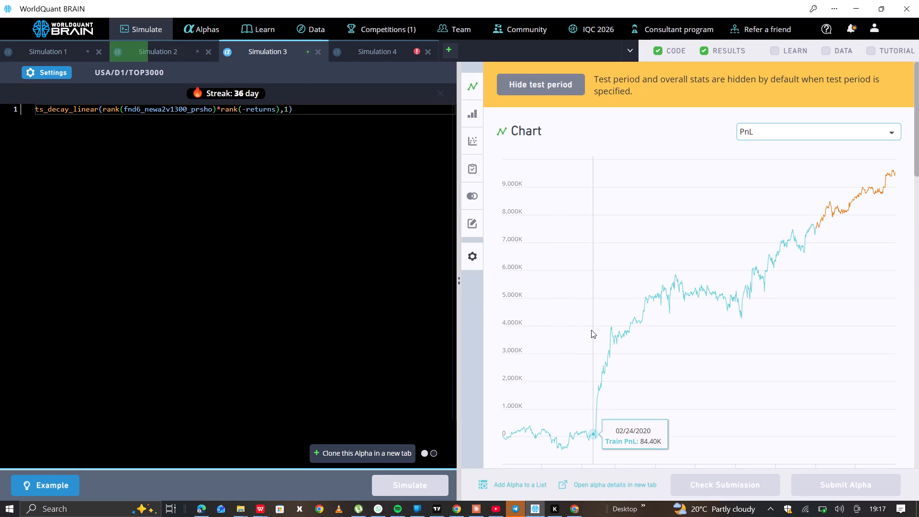
{"action": "scroll", "coordinate": [591, 330], "scroll_direction": "down", "scroll_amount": 4}
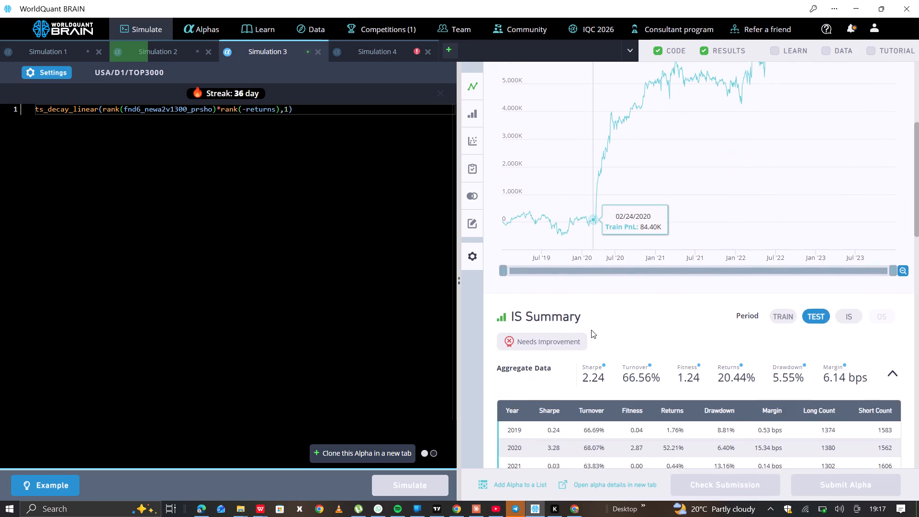
{"action": "scroll", "coordinate": [591, 330], "scroll_direction": "down", "scroll_amount": 4}
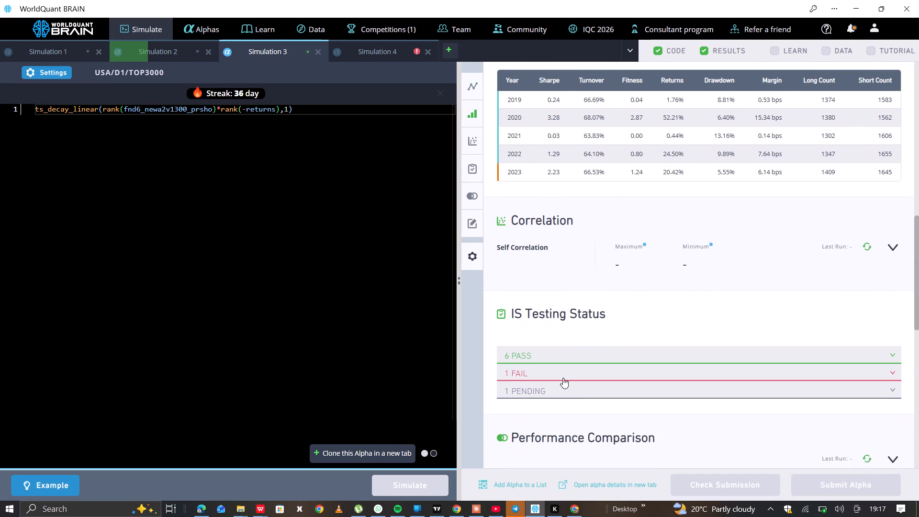
{"action": "left_click", "coordinate": [564, 376]}
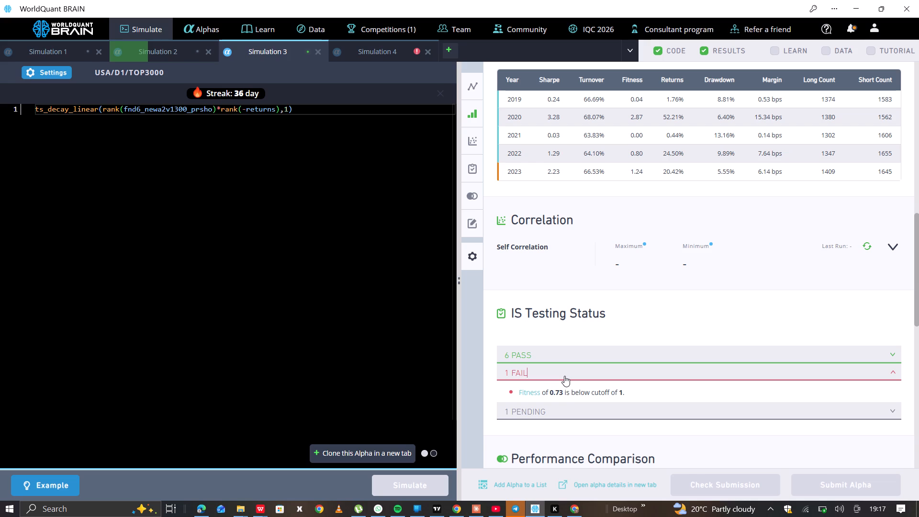
Set Simulation 3's neutralization to None, apply the settings and rerun the simulation.
{"action": "left_click", "coordinate": [42, 68]}
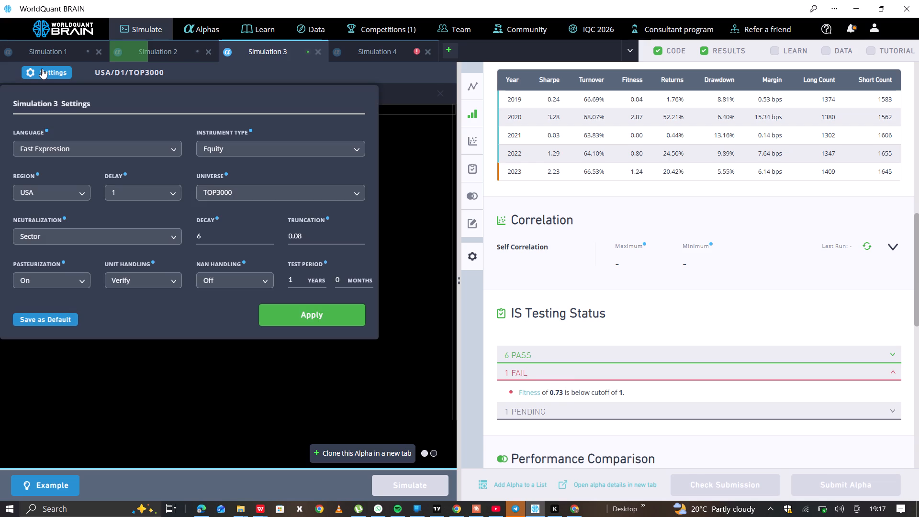
{"action": "left_click", "coordinate": [111, 243]}
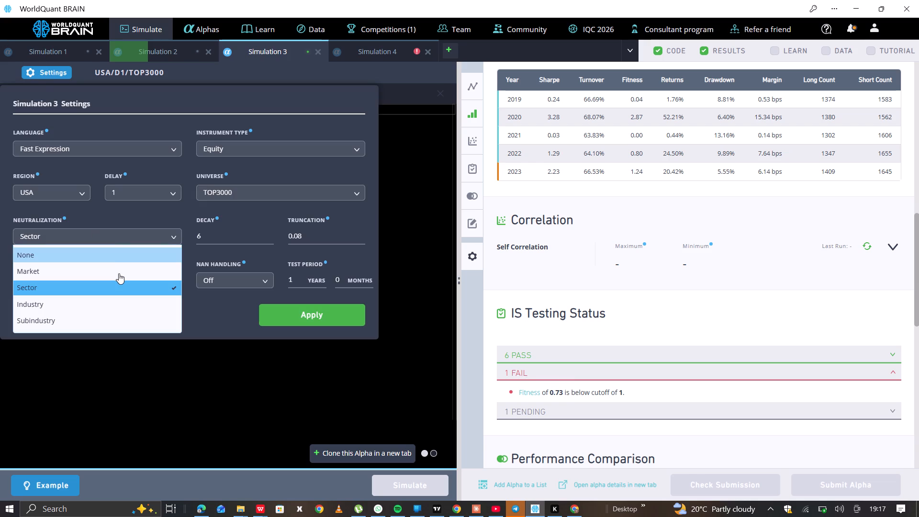
{"action": "left_click_drag", "start_coordinate": [140, 257], "coordinate": [166, 247]}
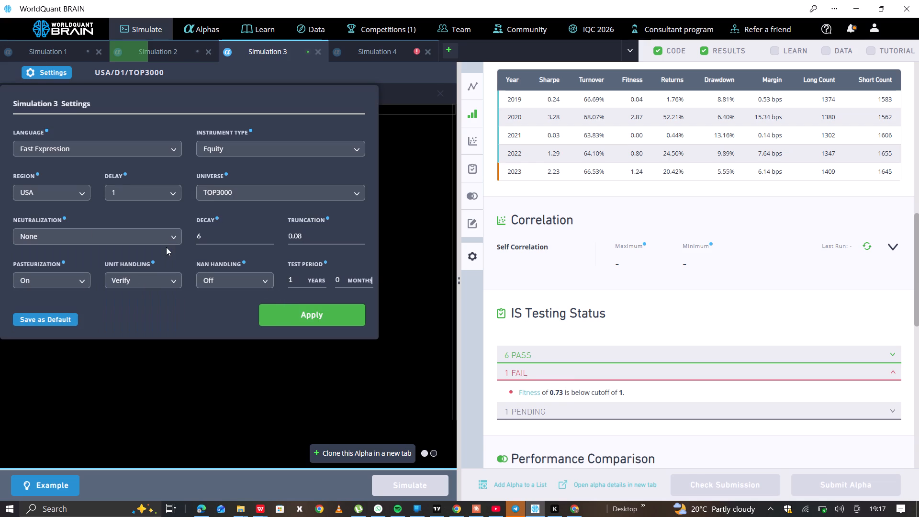
{"action": "left_click", "coordinate": [166, 247]}
{"action": "left_click", "coordinate": [282, 315]}
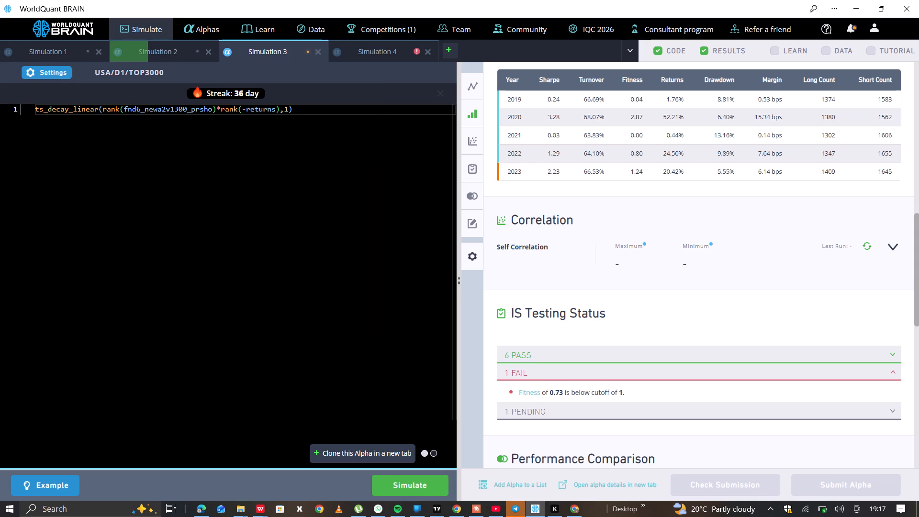
{"action": "left_click", "coordinate": [427, 490]}
{"action": "left_click", "coordinate": [358, 49]}
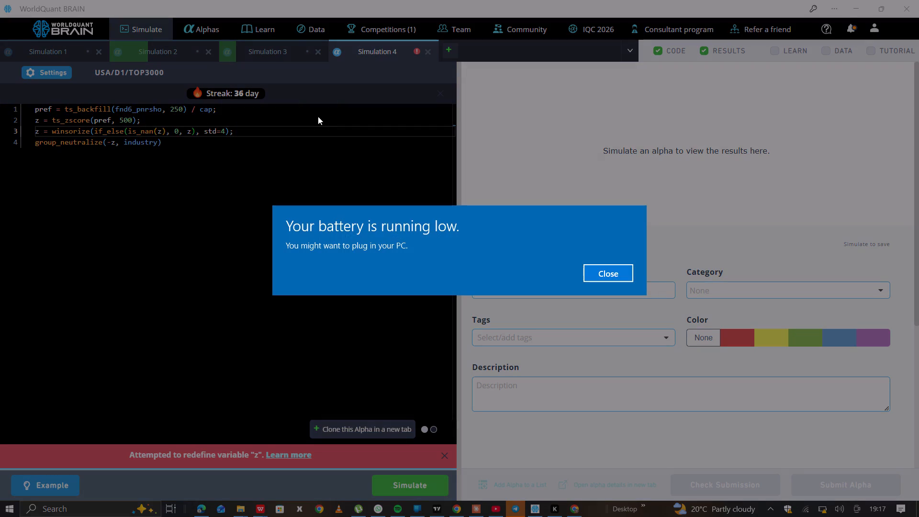
{"action": "left_click", "coordinate": [616, 277]}
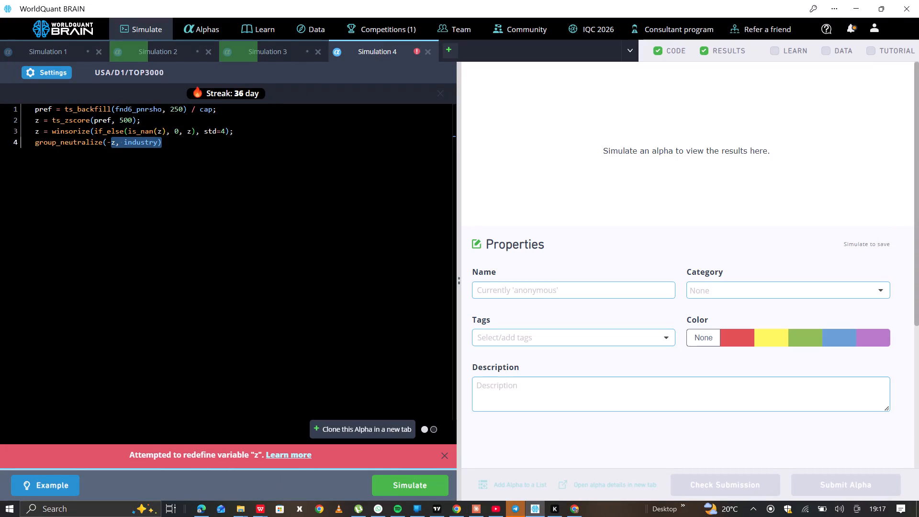
{"action": "left_click_drag", "start_coordinate": [181, 157], "coordinate": [34, 112]}
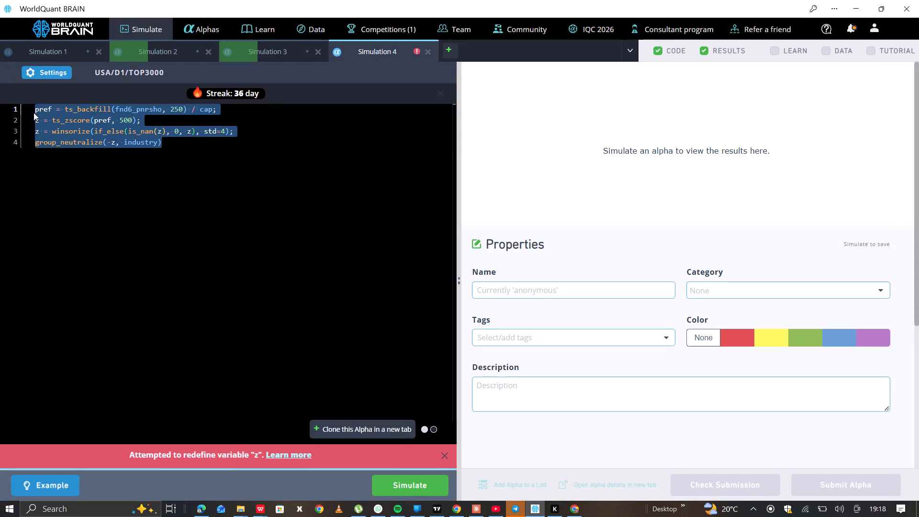
{"action": "key", "text": "ctrl+v"}
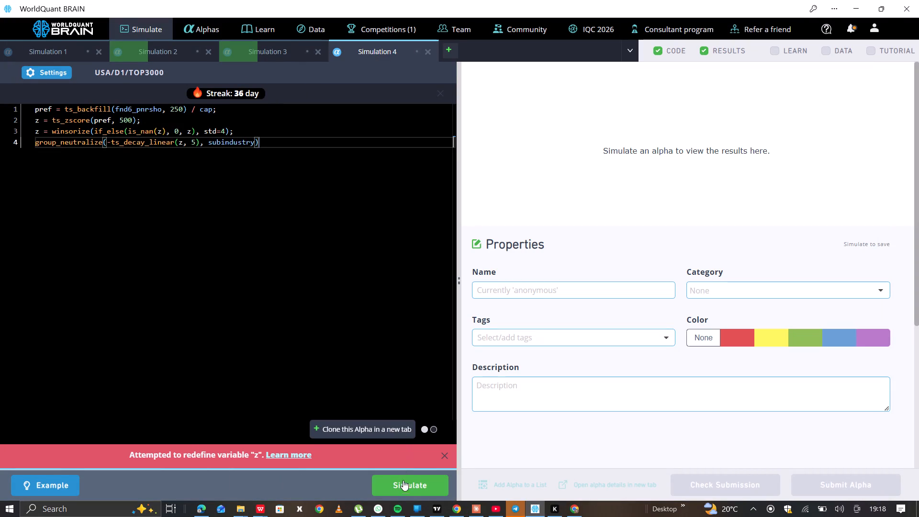
{"action": "left_click", "coordinate": [401, 486]}
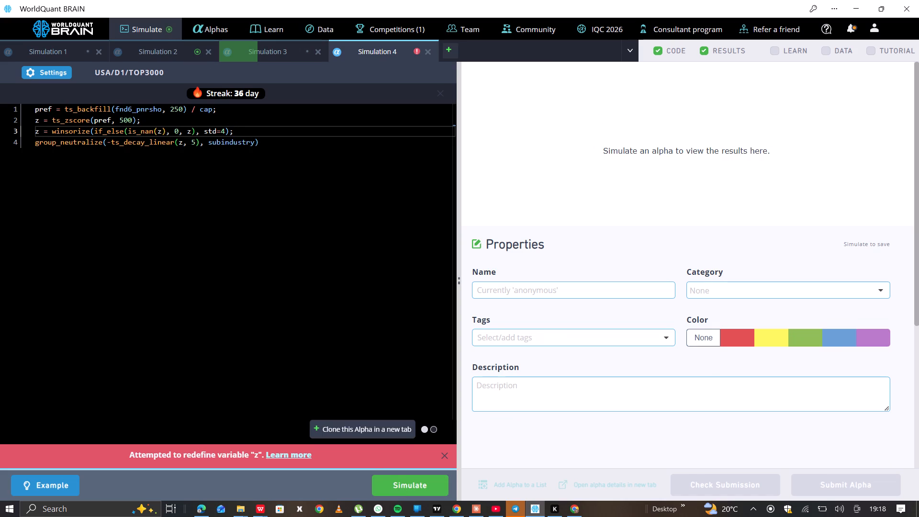
Delete the winsorize line that redefines z from Simulation 4's expression and rerun the simulation.
{"action": "left_click_drag", "start_coordinate": [144, 120], "coordinate": [43, 119]}
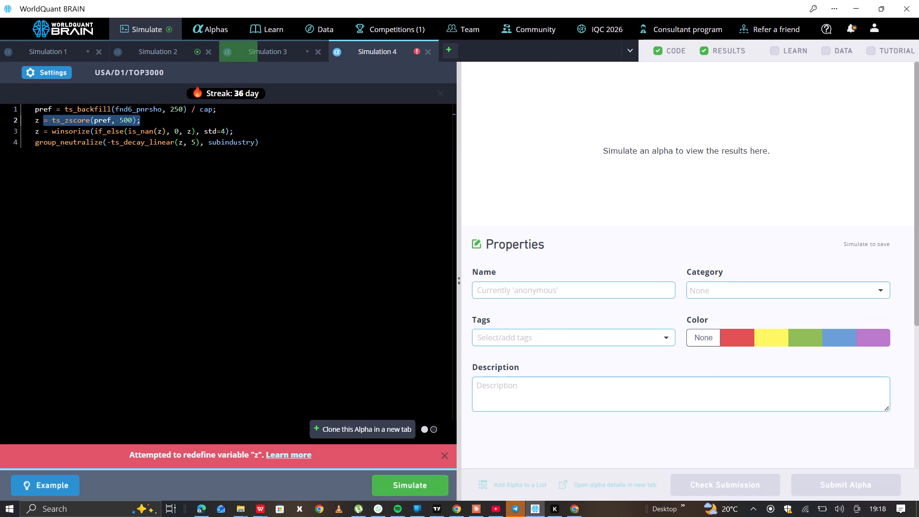
{"action": "left_click_drag", "start_coordinate": [43, 119], "coordinate": [40, 120]}
{"action": "left_click_drag", "start_coordinate": [32, 130], "coordinate": [51, 132]}
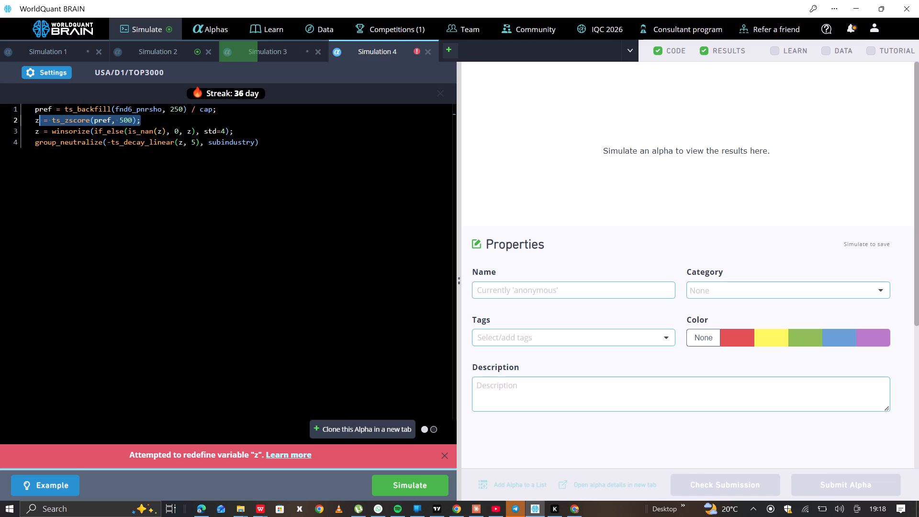
{"action": "left_click_drag", "start_coordinate": [51, 132], "coordinate": [62, 132]}
{"action": "left_click", "coordinate": [62, 132]}
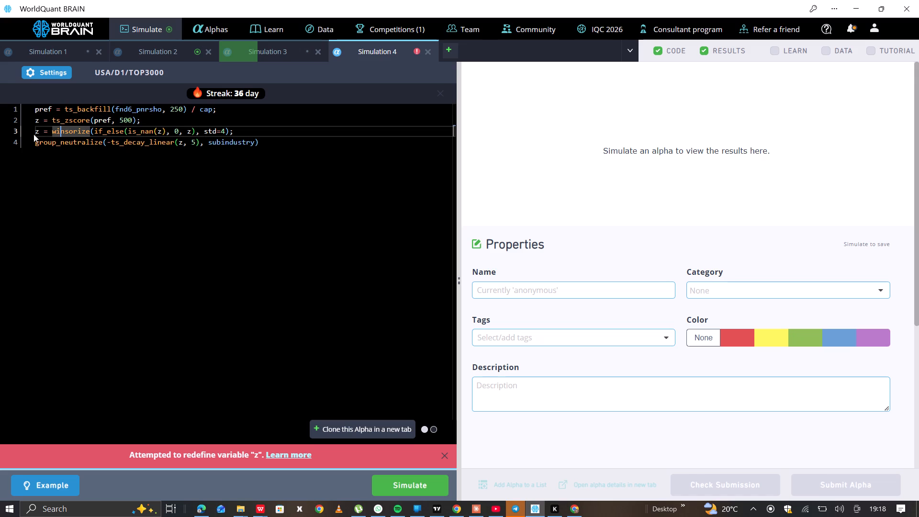
{"action": "left_click_drag", "start_coordinate": [34, 134], "coordinate": [157, 132]}
{"action": "left_click_drag", "start_coordinate": [157, 132], "coordinate": [161, 131]}
{"action": "left_click", "coordinate": [236, 132]}
{"action": "key", "text": "BackSpace"}
{"action": "key", "text": "BackSpace"}
{"action": "key", "text": "BackSpace"}
{"action": "key", "text": "BackSpace"}
{"action": "key", "text": "BackSpace"}
{"action": "key", "text": "BackSpace"}
{"action": "key", "text": "BackSpace"}
{"action": "key", "text": "BackSpace"}
{"action": "key", "text": "BackSpace"}
{"action": "key", "text": "BackSpace"}
{"action": "key", "text": "BackSpace"}
{"action": "key", "text": "BackSpace"}
{"action": "key", "text": "BackSpace"}
{"action": "key", "text": "BackSpace"}
{"action": "key", "text": "BackSpace"}
{"action": "key", "text": "BackSpace"}
{"action": "key", "text": "BackSpace"}
{"action": "key", "text": "BackSpace"}
{"action": "key", "text": "BackSpace"}
{"action": "key", "text": "BackSpace"}
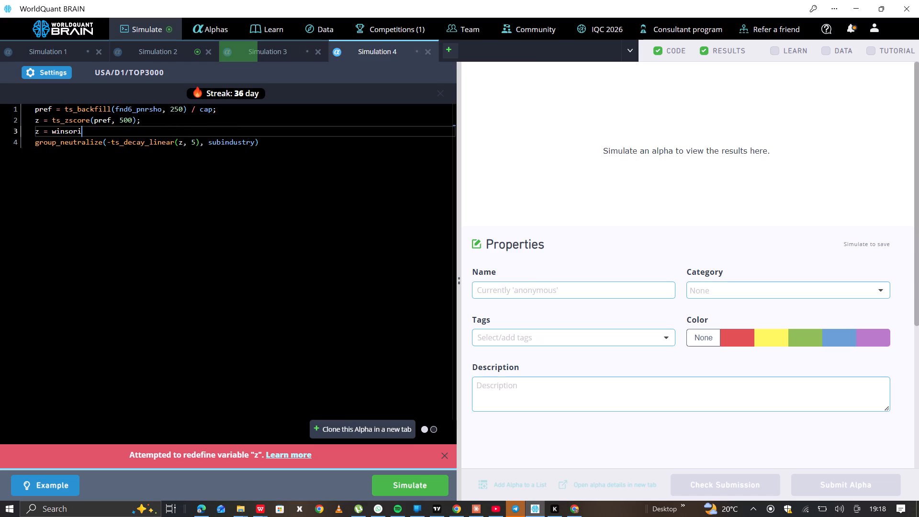
{"action": "key", "text": "BackSpace"}
{"action": "key", "text": "BackSpace"}
{"action": "key", "text": "BackSpace"}
{"action": "key", "text": "BackSpace"}
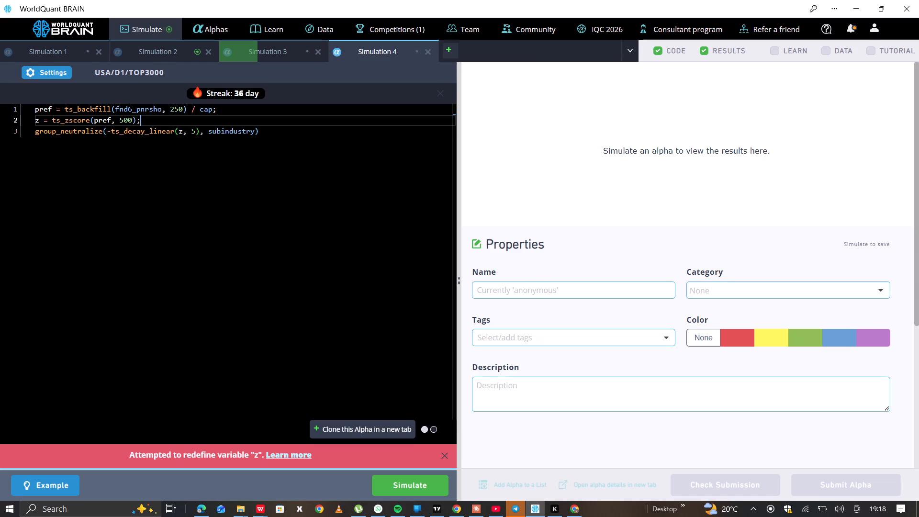
{"action": "left_click", "coordinate": [411, 481]}
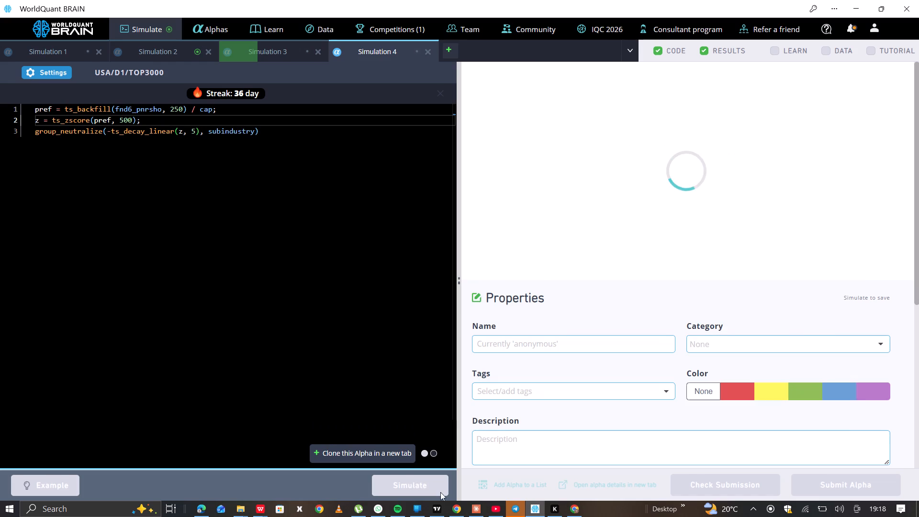
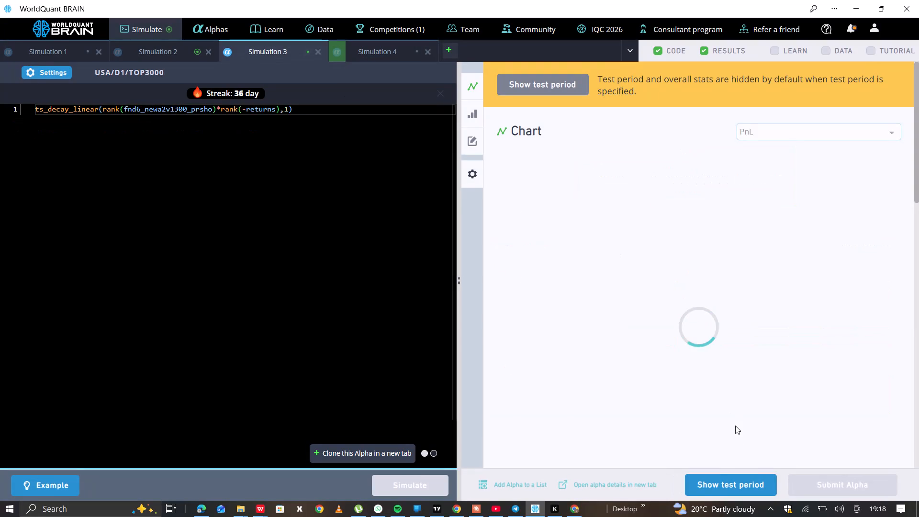
Show the test period for Simulation 3's results and examine the failed IS test and the IS-period summary.
{"action": "left_click", "coordinate": [714, 483]}
{"action": "scroll", "coordinate": [659, 312], "scroll_direction": "down", "scroll_amount": 6}
{"action": "left_click", "coordinate": [634, 319]}
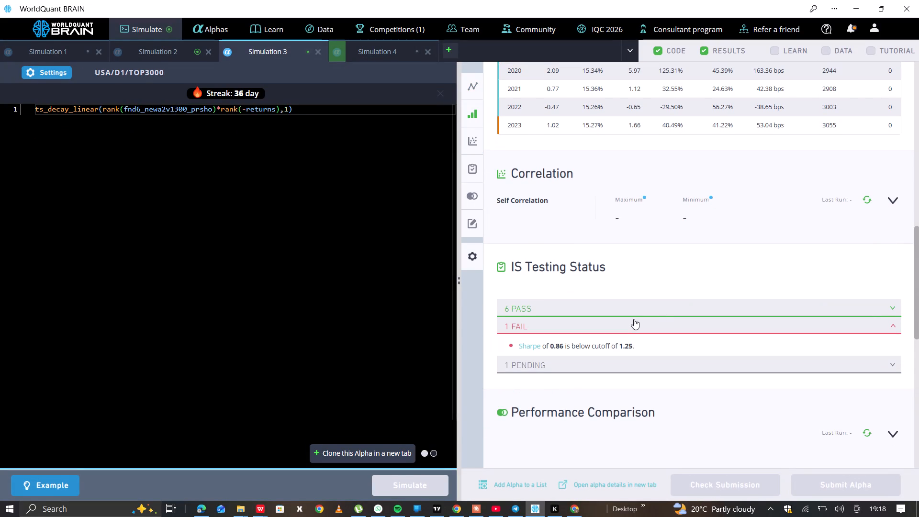
{"action": "left_click", "coordinate": [56, 69]}
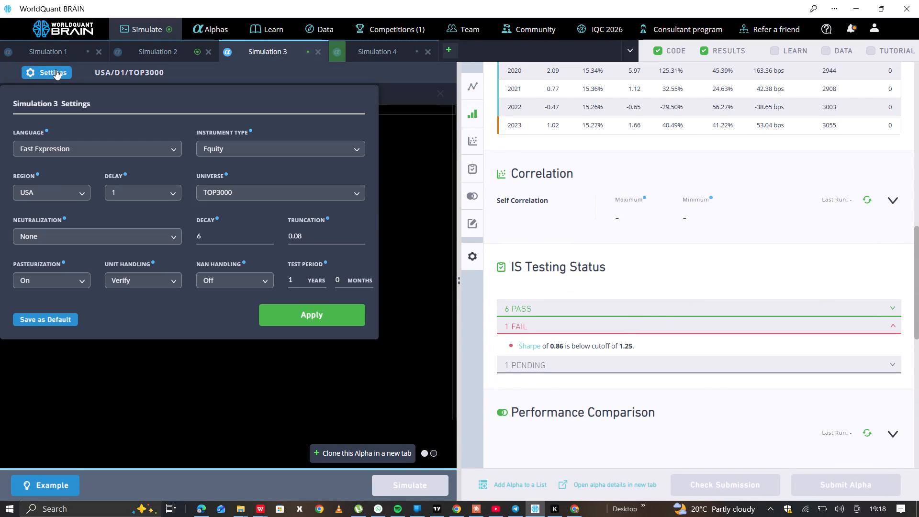
{"action": "left_click", "coordinate": [124, 237]}
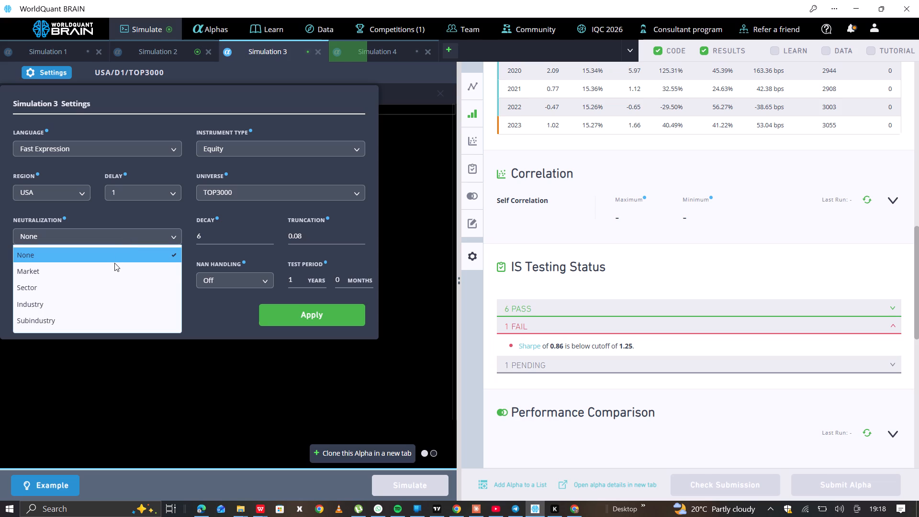
{"action": "scroll", "coordinate": [710, 279], "scroll_direction": "up", "scroll_amount": 3}
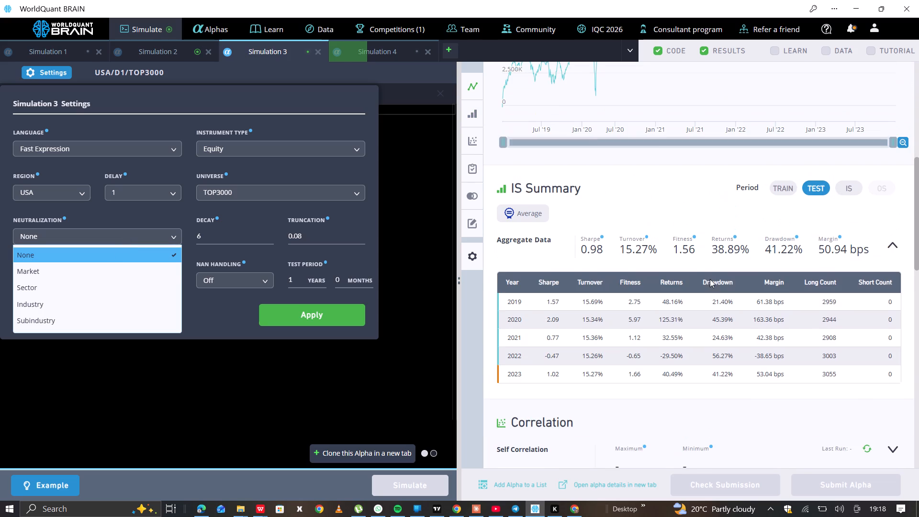
{"action": "scroll", "coordinate": [710, 279], "scroll_direction": "up", "scroll_amount": 1}
{"action": "left_click", "coordinate": [849, 190]}
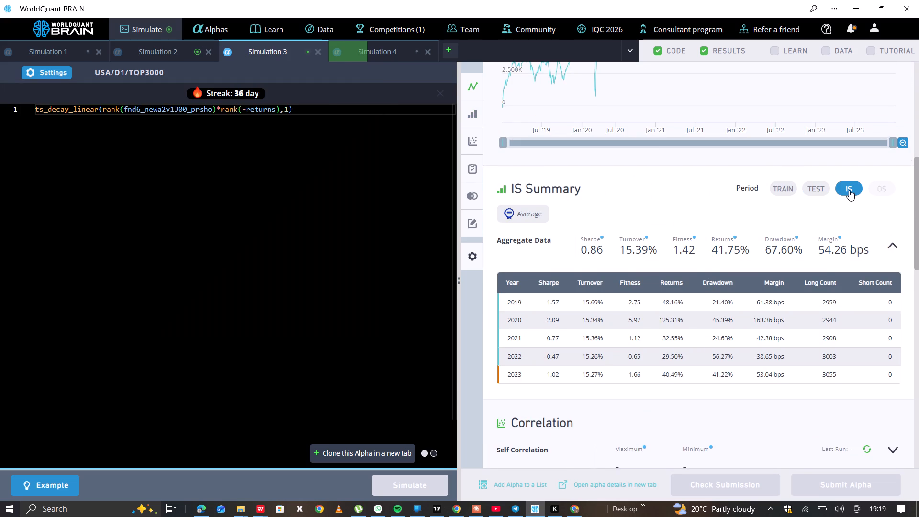
Set Simulation 3's neutralization to Market, apply the settings and rerun the simulation.
{"action": "left_click", "coordinate": [56, 67]}
{"action": "left_click", "coordinate": [168, 241]}
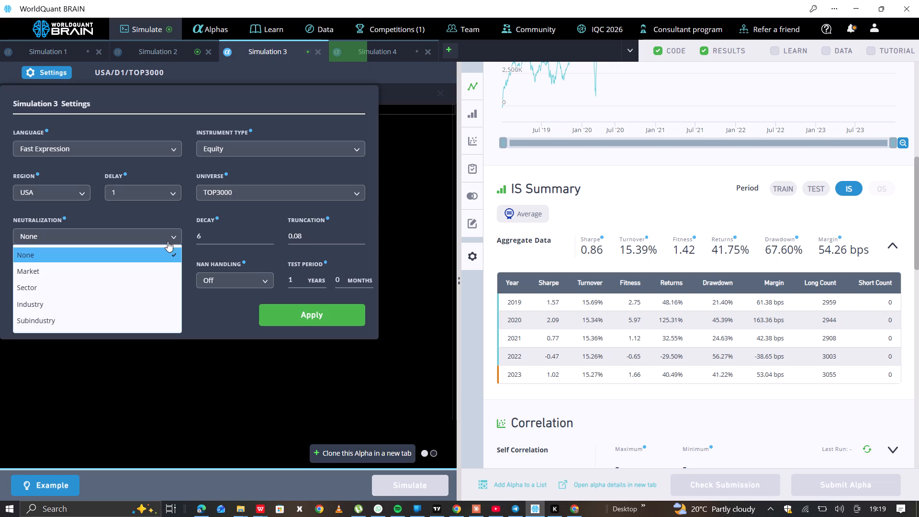
{"action": "left_click", "coordinate": [160, 270]}
{"action": "left_click", "coordinate": [314, 309]}
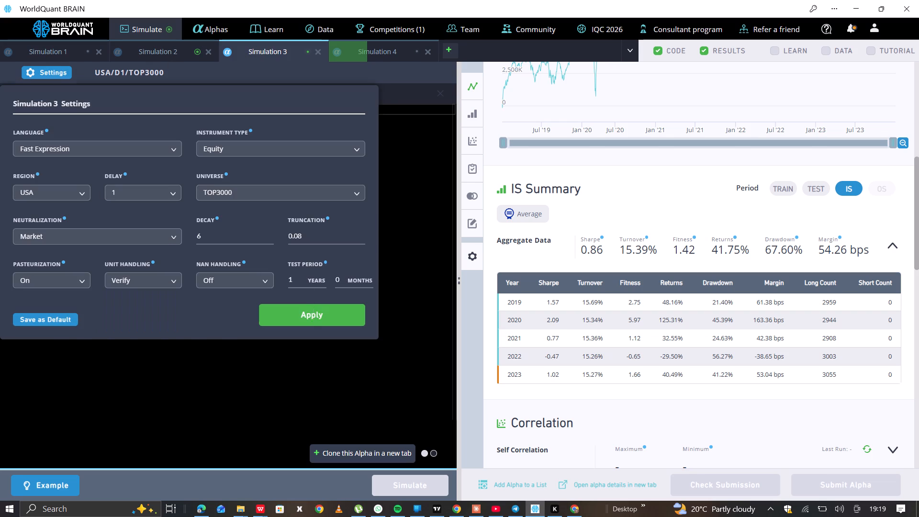
{"action": "left_click", "coordinate": [420, 478]}
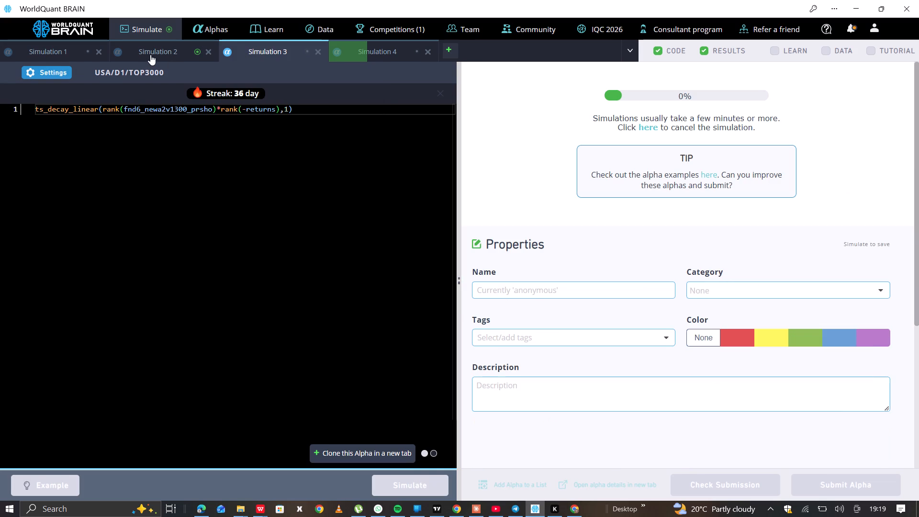
Show the test period for Simulation 2's results and examine the IS-period summary and failed IS test.
{"action": "left_click", "coordinate": [146, 51]}
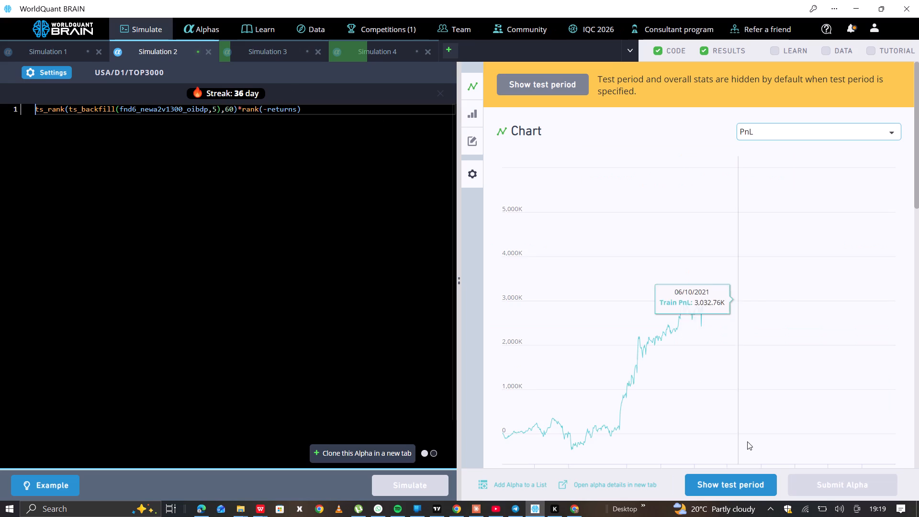
{"action": "left_click", "coordinate": [723, 478]}
{"action": "scroll", "coordinate": [602, 346], "scroll_direction": "down", "scroll_amount": 6}
{"action": "left_click", "coordinate": [843, 84]}
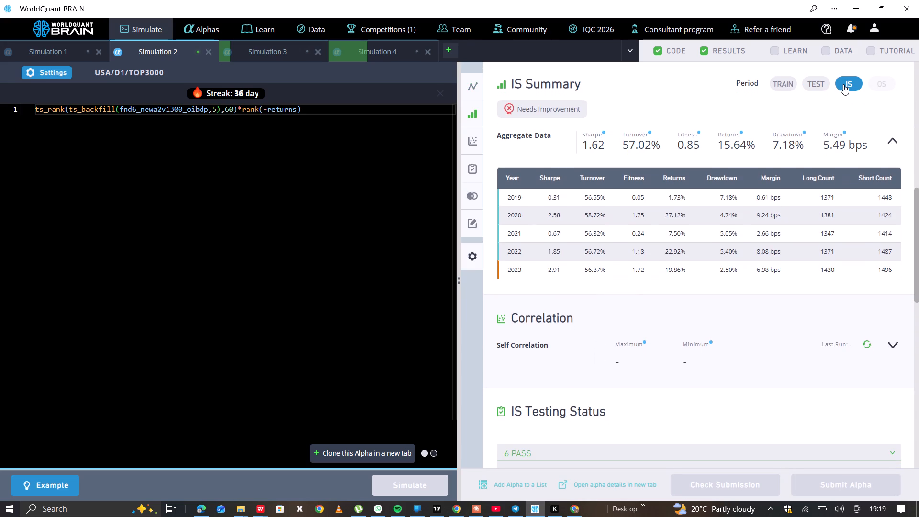
{"action": "scroll", "coordinate": [714, 267], "scroll_direction": "down", "scroll_amount": 2}
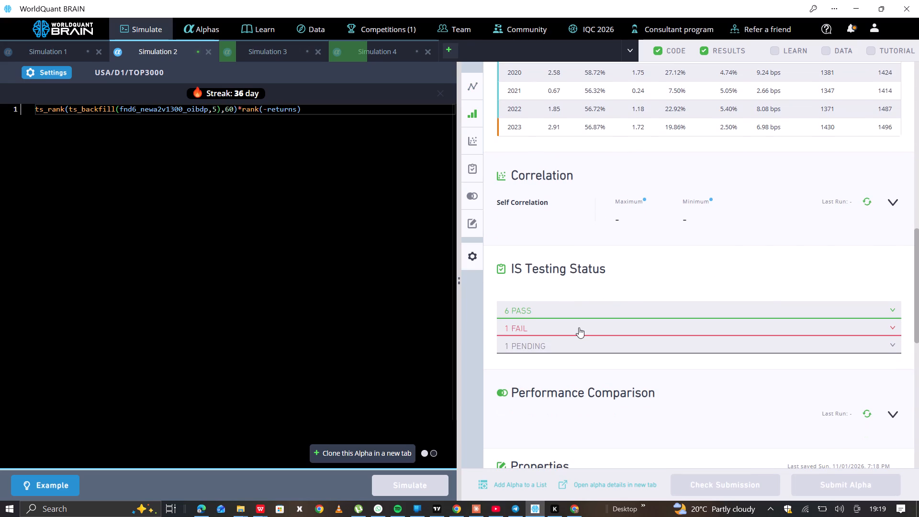
{"action": "left_click", "coordinate": [579, 327]}
Set Simulation 2's neutralization to Sector, apply the settings and rerun the simulation.
{"action": "left_click", "coordinate": [55, 70]}
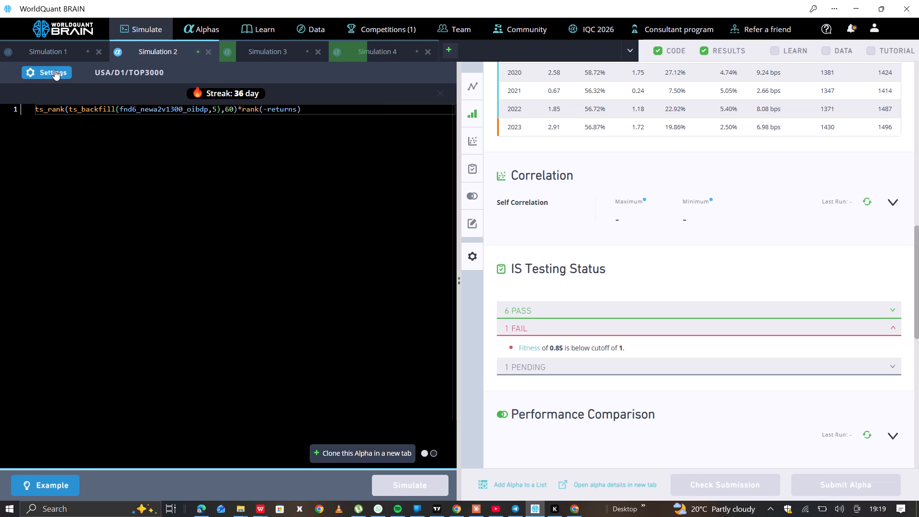
{"action": "left_click", "coordinate": [145, 237]}
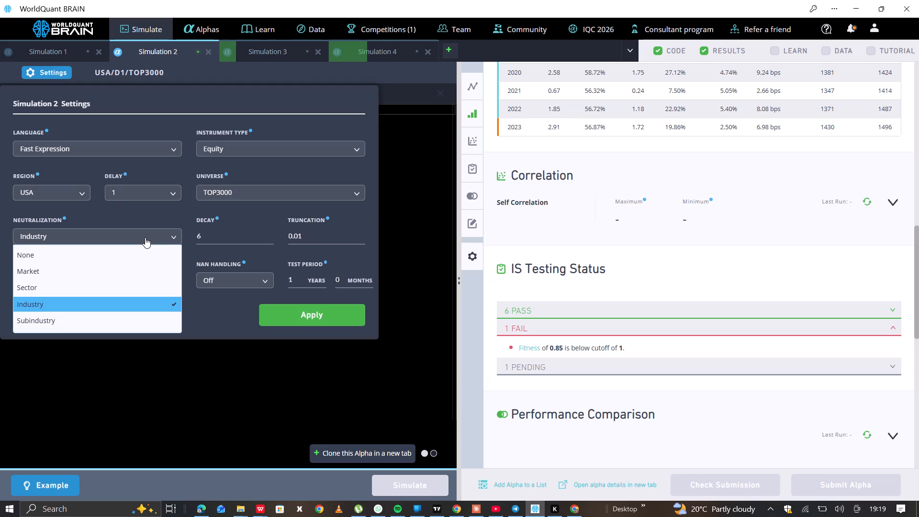
{"action": "left_click", "coordinate": [158, 293]}
{"action": "left_click", "coordinate": [286, 320]}
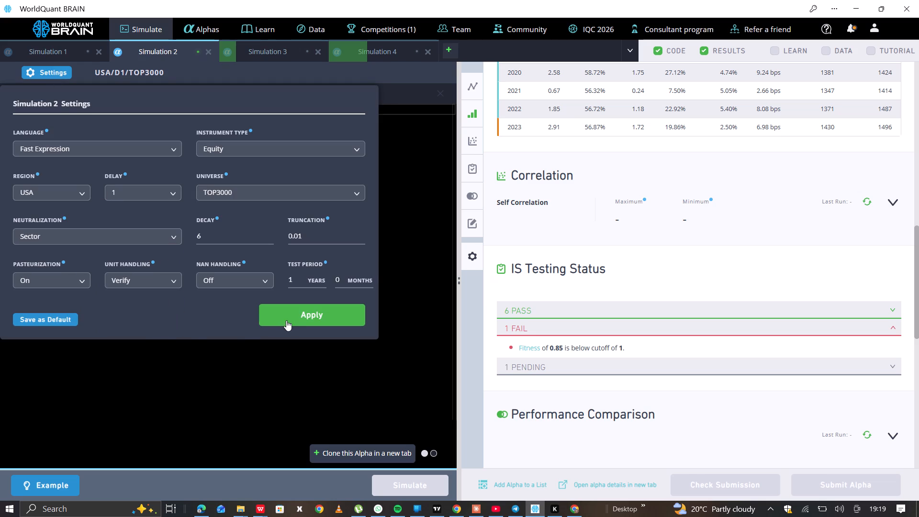
{"action": "left_click", "coordinate": [416, 492]}
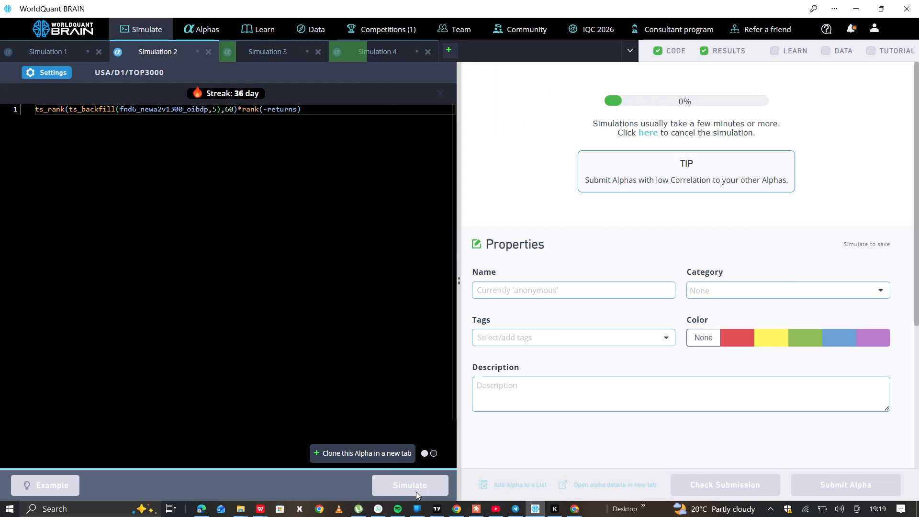
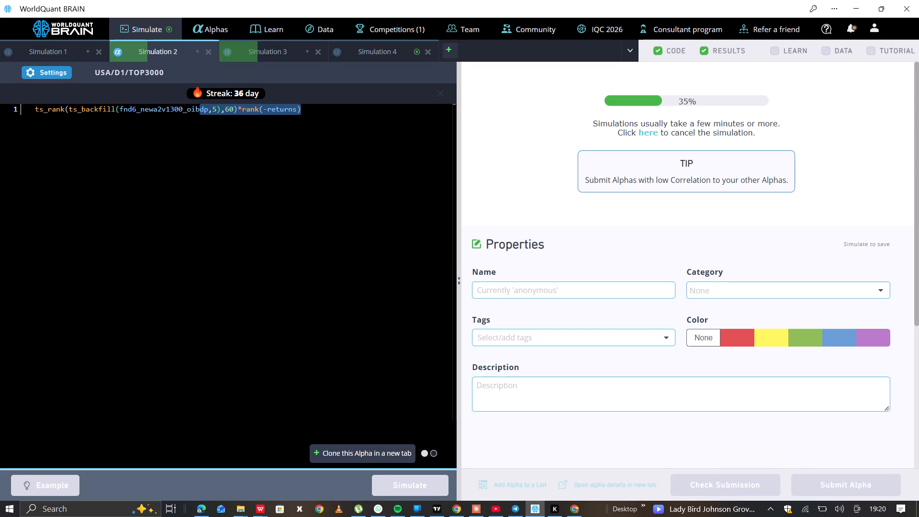
Show the test period for Simulation 4's results and examine the IS-period summary.
{"action": "left_click", "coordinate": [372, 54]}
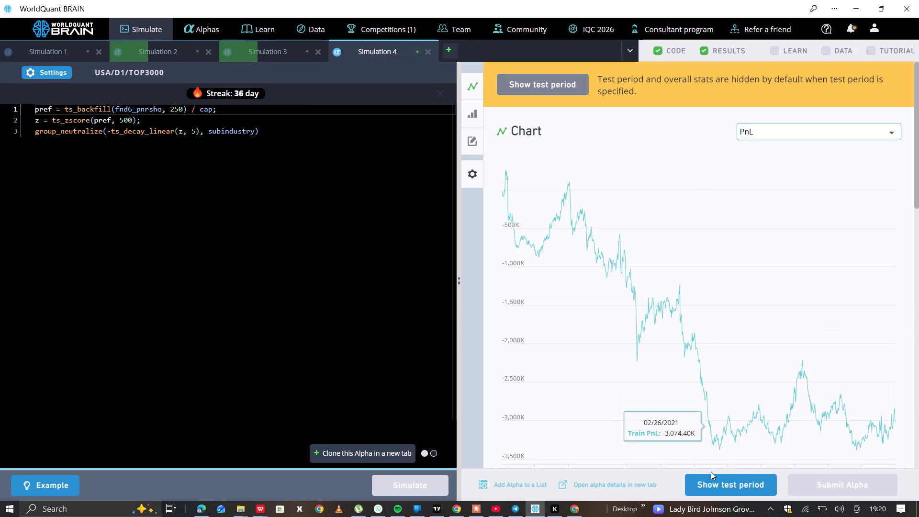
{"action": "left_click", "coordinate": [709, 476]}
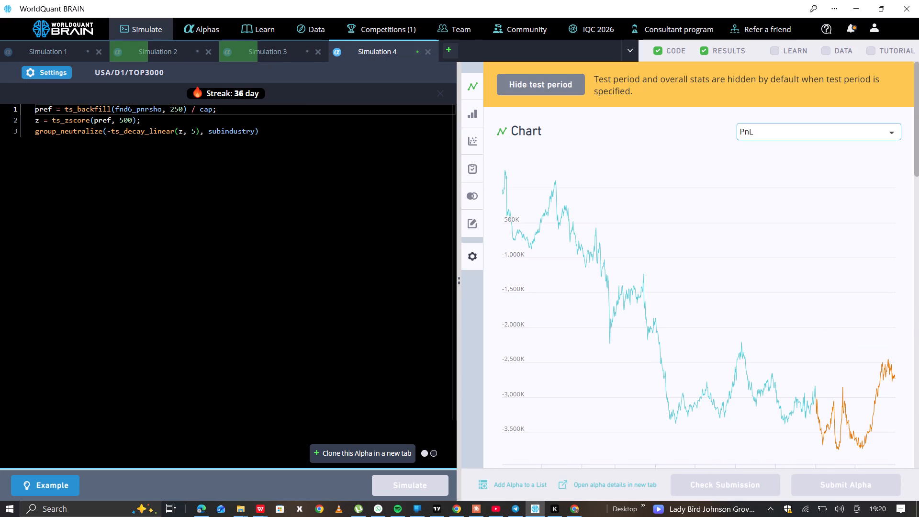
{"action": "left_click", "coordinate": [274, 140]}
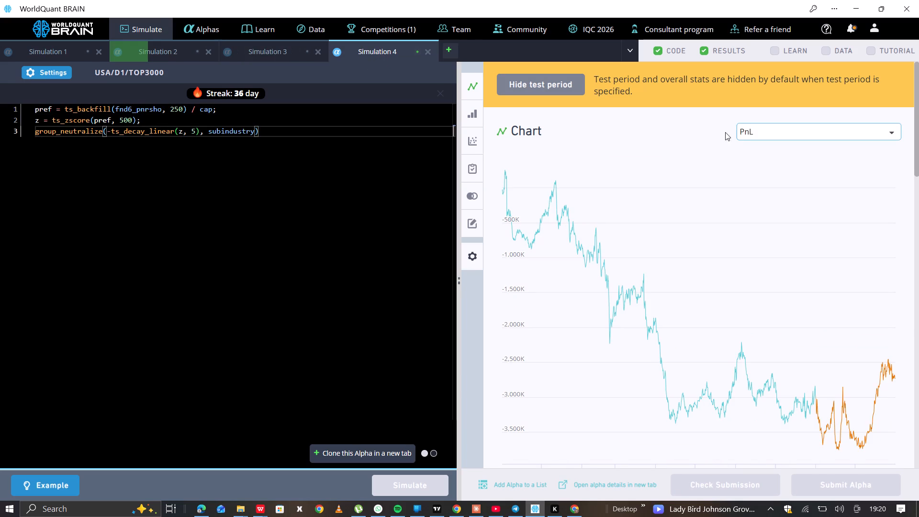
{"action": "scroll", "coordinate": [736, 135], "scroll_direction": "down", "scroll_amount": 4}
{"action": "left_click", "coordinate": [849, 90]}
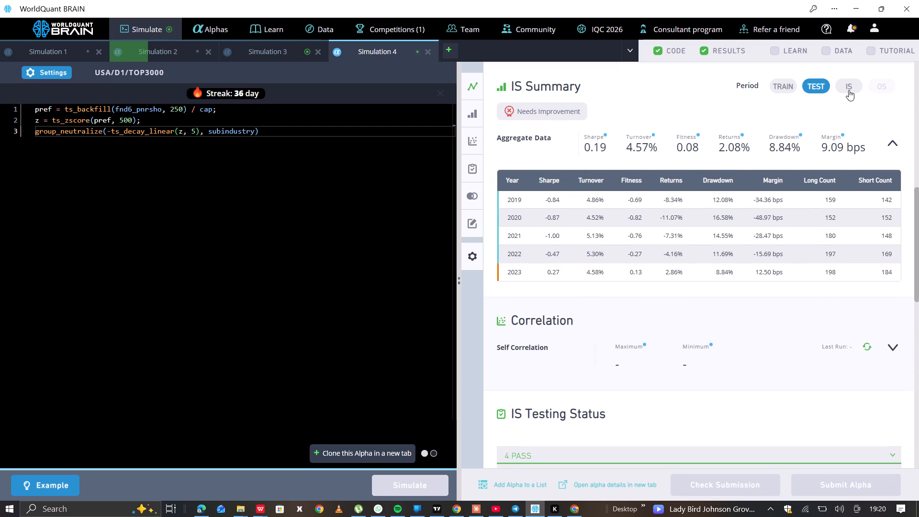
Append *rank(-returns) to the group_neutralize line of Simulation 4's expression and rerun the simulation.
{"action": "left_click", "coordinate": [277, 127]}
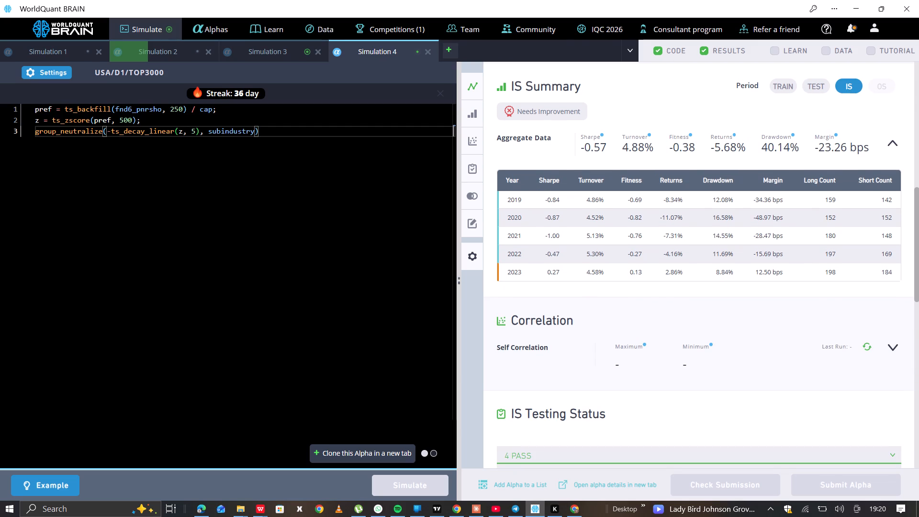
{"action": "type", "text": "*rank(-returns"}
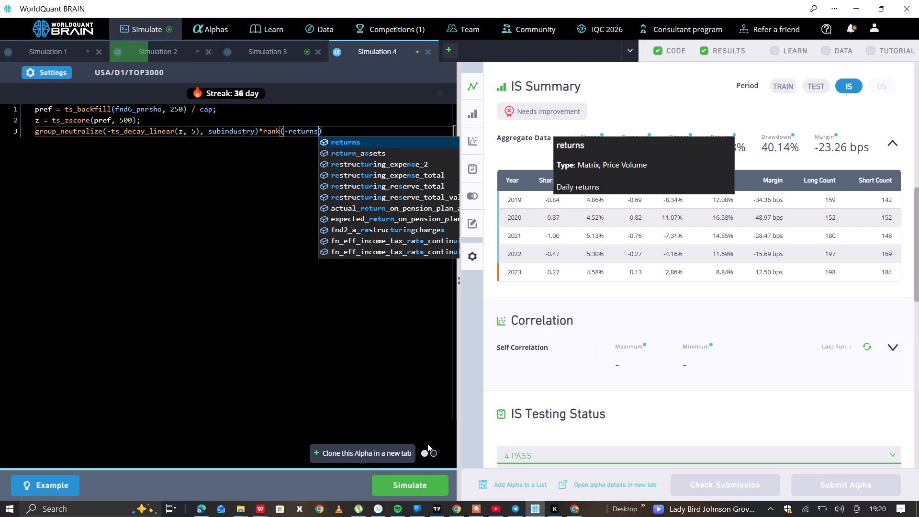
{"action": "left_click", "coordinate": [424, 481]}
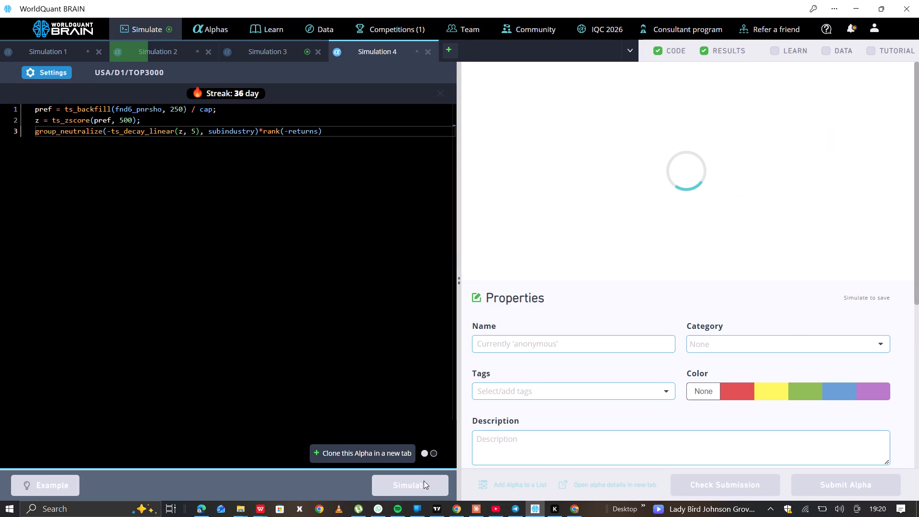
Show the test period for Simulation 3's results and examine the IS-period summary and failed IS test.
{"action": "left_click", "coordinate": [270, 56]}
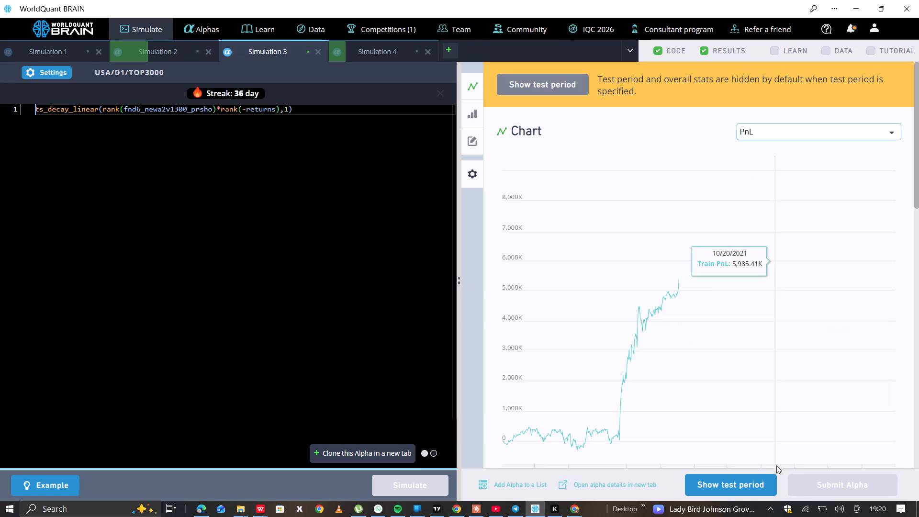
{"action": "left_click", "coordinate": [730, 473]}
{"action": "scroll", "coordinate": [631, 289], "scroll_direction": "down", "scroll_amount": 2}
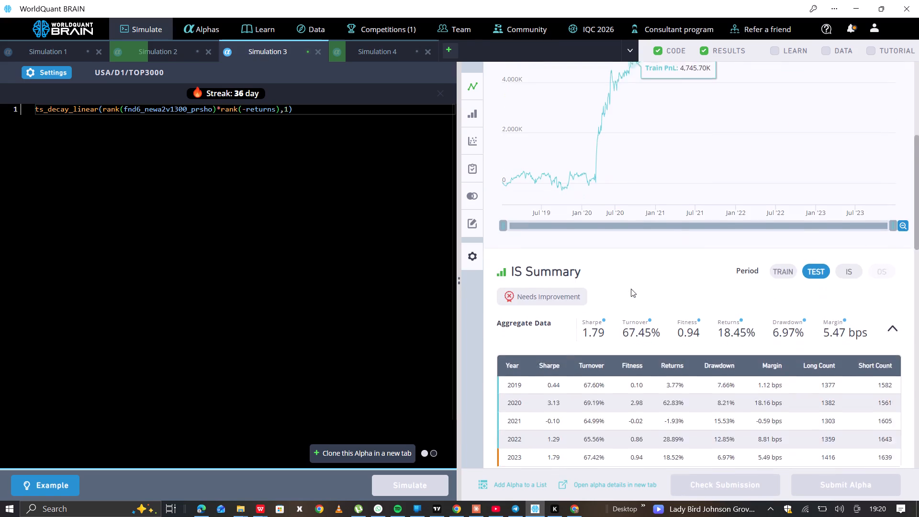
{"action": "scroll", "coordinate": [631, 289], "scroll_direction": "down", "scroll_amount": 3}
{"action": "left_click", "coordinate": [850, 181]}
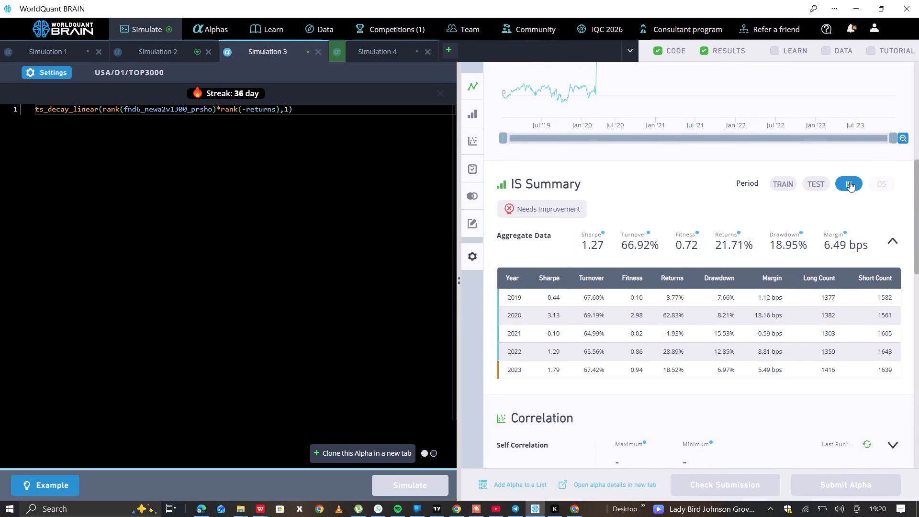
{"action": "scroll", "coordinate": [654, 302], "scroll_direction": "down", "scroll_amount": 4}
{"action": "left_click", "coordinate": [604, 333]}
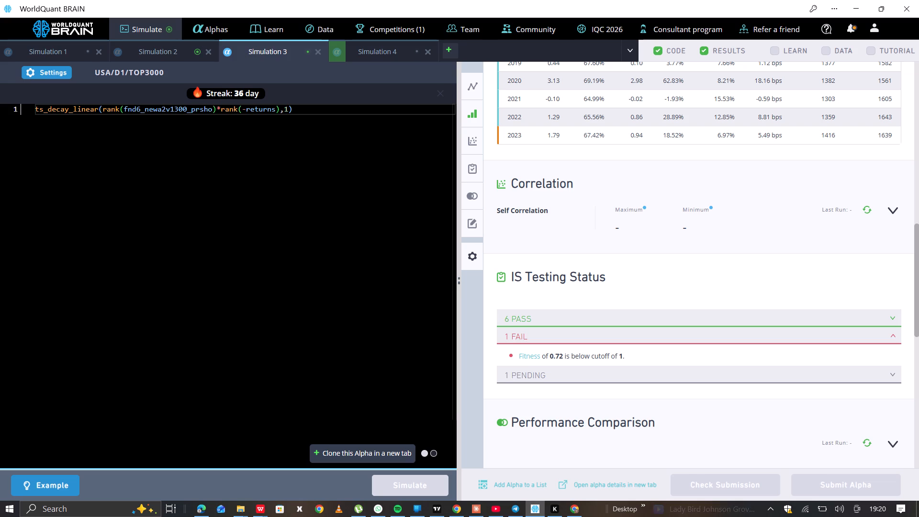
Set Simulation 3's decay to 0, keeping Market neutralization, apply the settings and rerun the simulation.
{"action": "left_click", "coordinate": [45, 74]}
{"action": "left_click", "coordinate": [117, 228]}
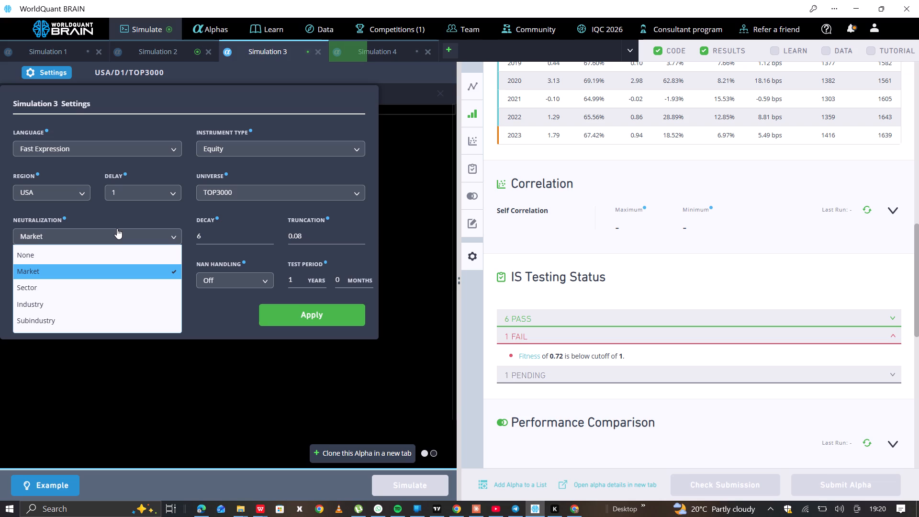
{"action": "triple_click", "coordinate": [268, 238]}
{"action": "double_click", "coordinate": [268, 238]}
{"action": "left_click", "coordinate": [268, 238]}
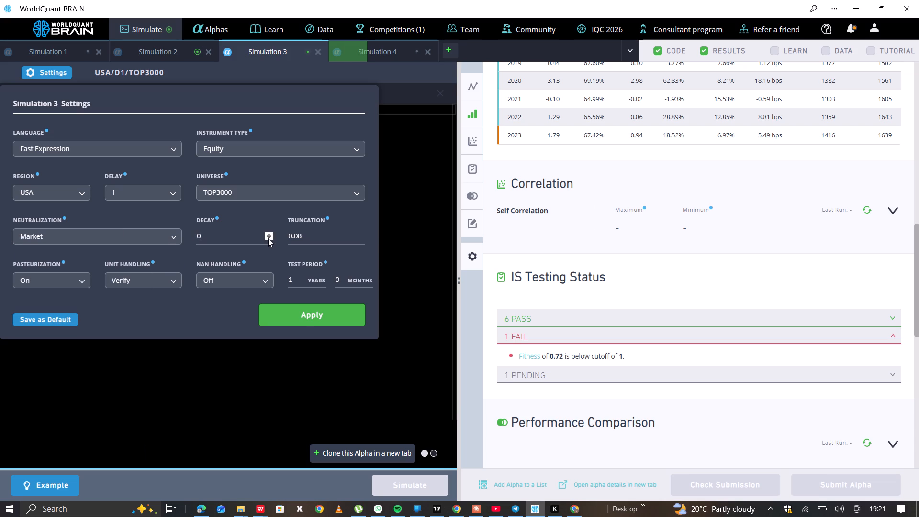
{"action": "left_click", "coordinate": [303, 311]}
{"action": "left_click", "coordinate": [409, 492]}
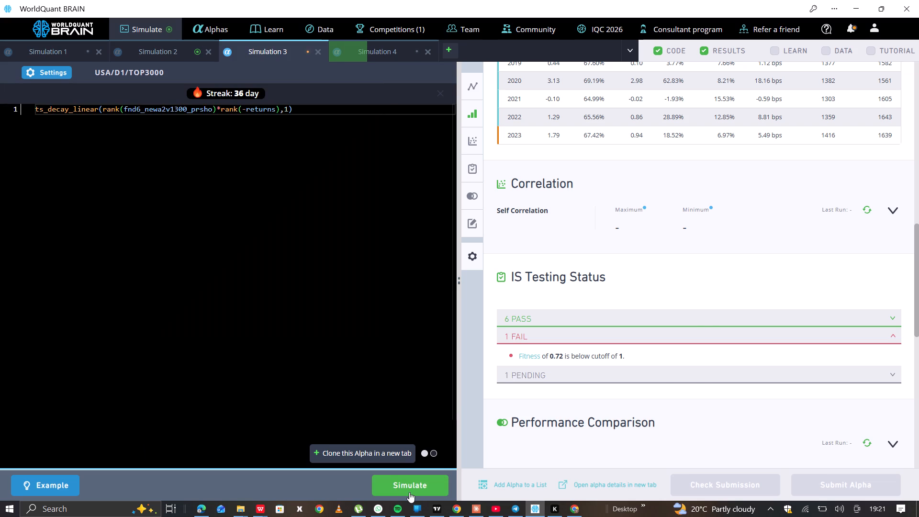
Show the test period for Simulation 2's results and examine the IS-period summary and the failed IS test.
{"action": "left_click", "coordinate": [153, 56]}
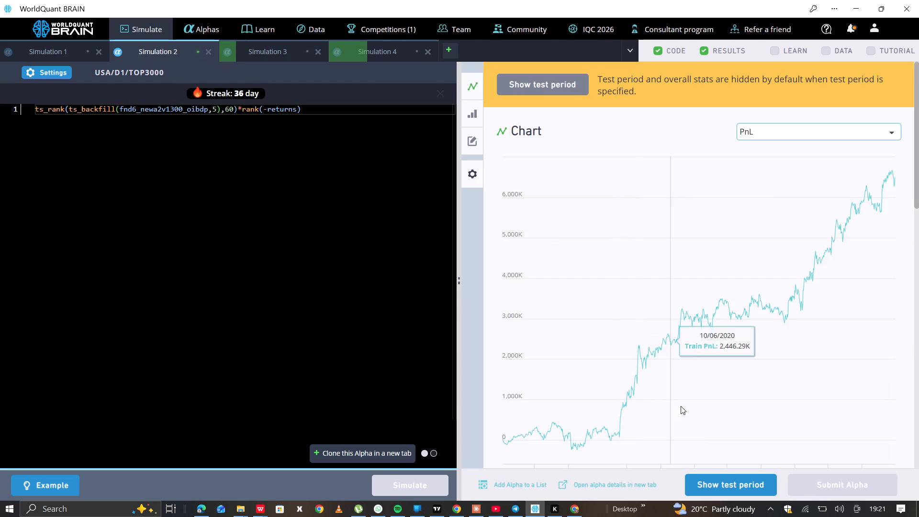
{"action": "left_click", "coordinate": [718, 484]}
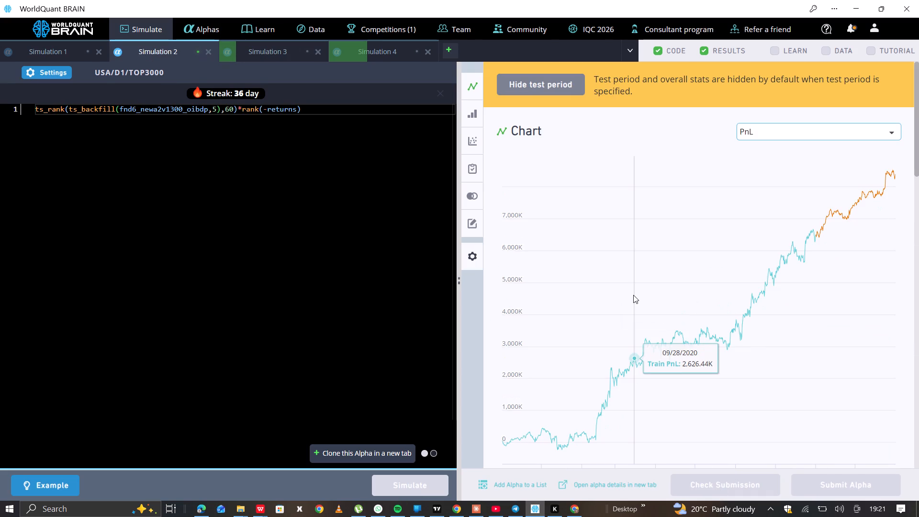
{"action": "scroll", "coordinate": [633, 295], "scroll_direction": "down", "scroll_amount": 5}
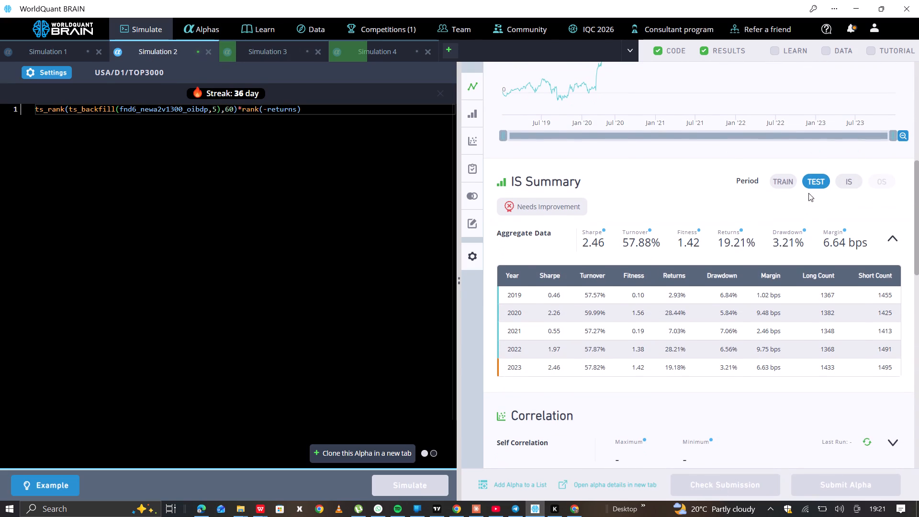
{"action": "left_click", "coordinate": [844, 182]}
{"action": "scroll", "coordinate": [636, 271], "scroll_direction": "down", "scroll_amount": 2}
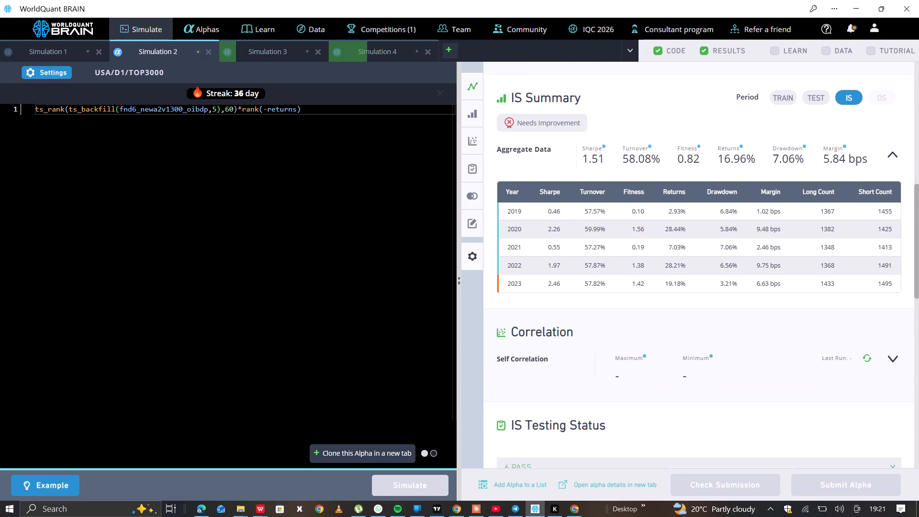
{"action": "scroll", "coordinate": [636, 271], "scroll_direction": "down", "scroll_amount": 1}
{"action": "left_click", "coordinate": [525, 403]}
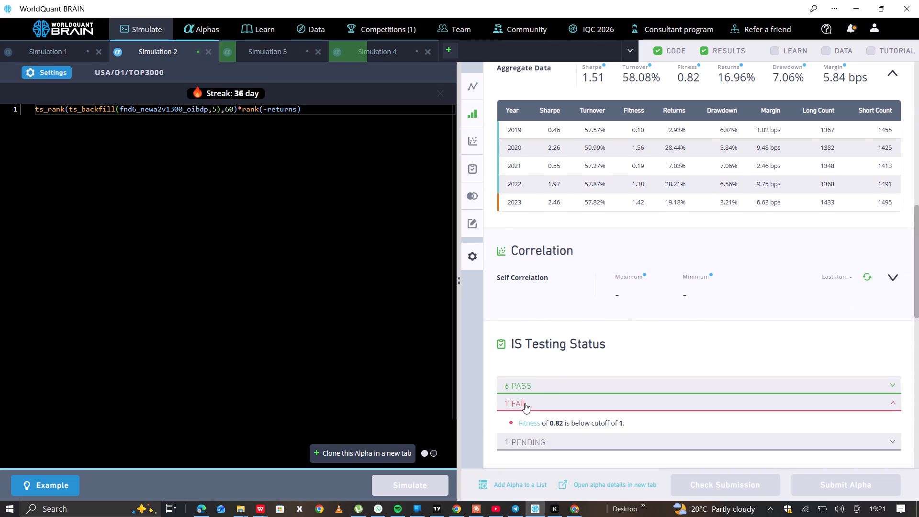
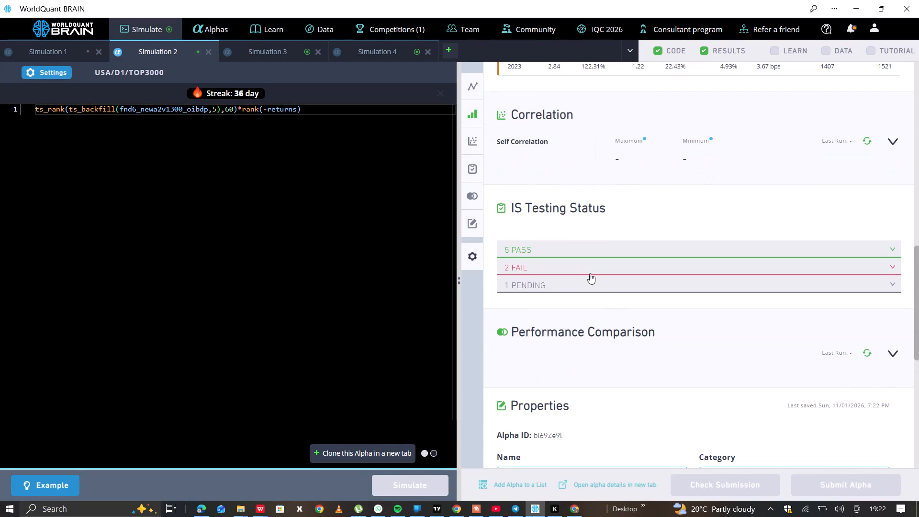
Expand the failed IS tests in Simulation 2's results and examine the reasons for failure.
{"action": "left_click", "coordinate": [578, 262]}
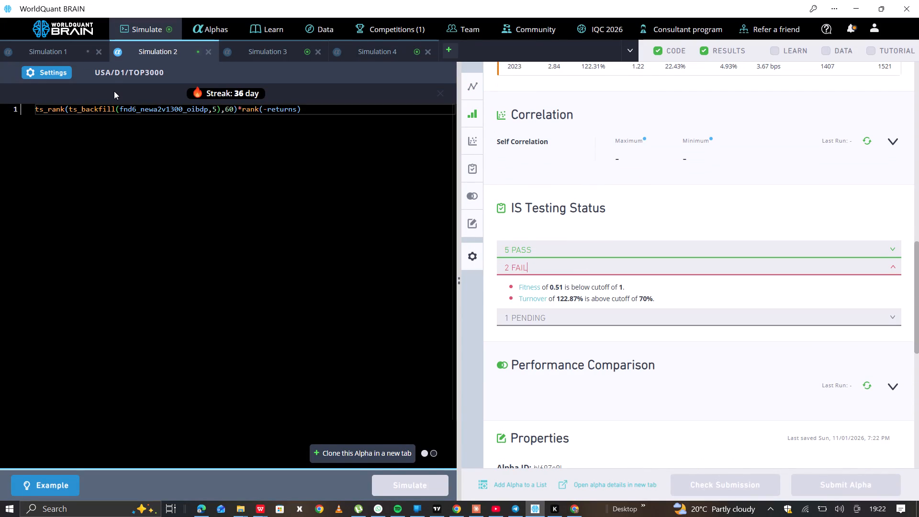
Adjust the decay value in Simulation 2's settings, keeping Sector neutralization and 0.01 truncation.
{"action": "left_click", "coordinate": [62, 74]}
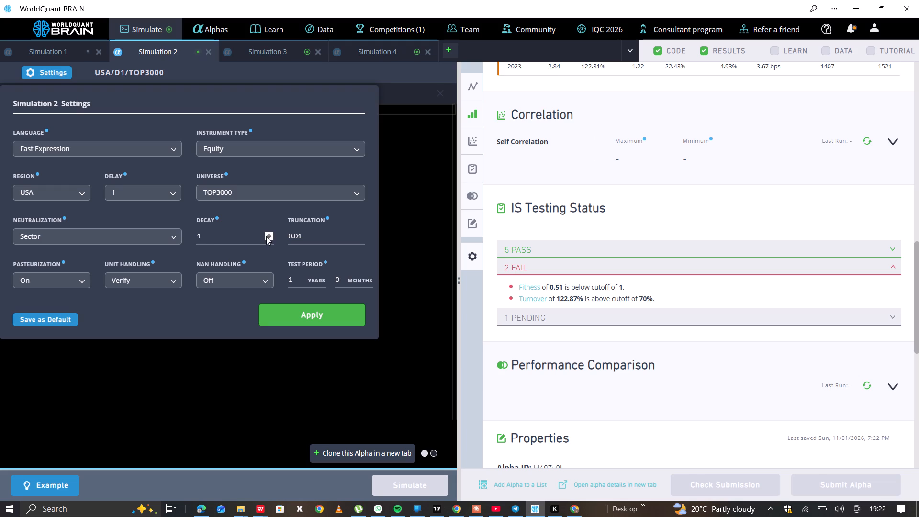
{"action": "double_click", "coordinate": [268, 236]}
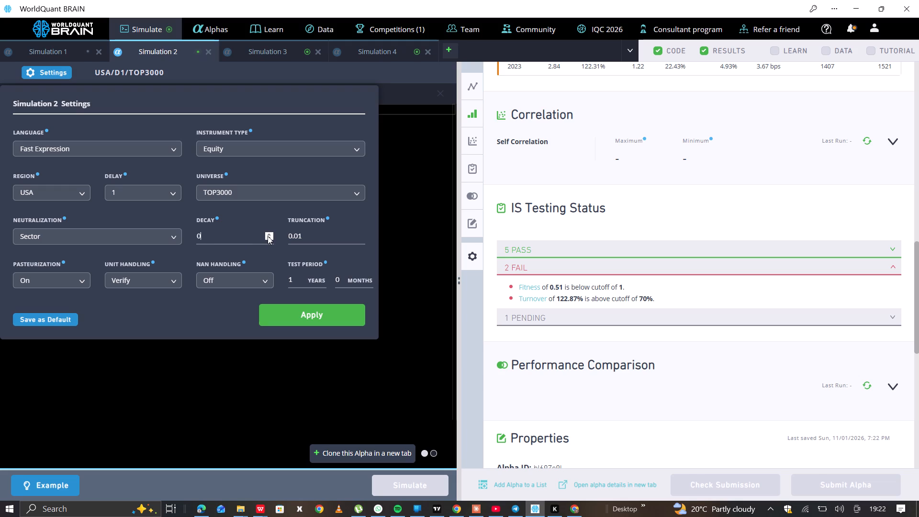
{"action": "triple_click", "coordinate": [269, 232]}
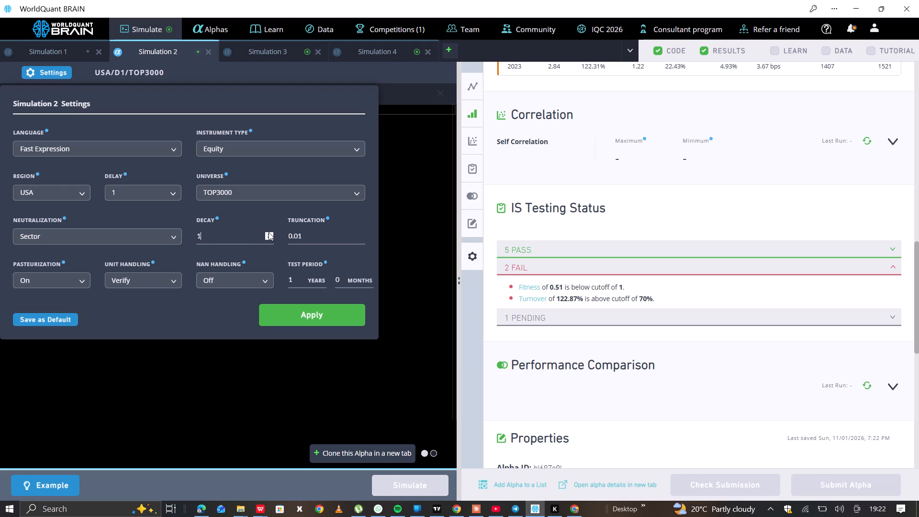
Set Simulation 2's decay to 4, apply the settings and rerun the simulation.
{"action": "left_click", "coordinate": [269, 232]}
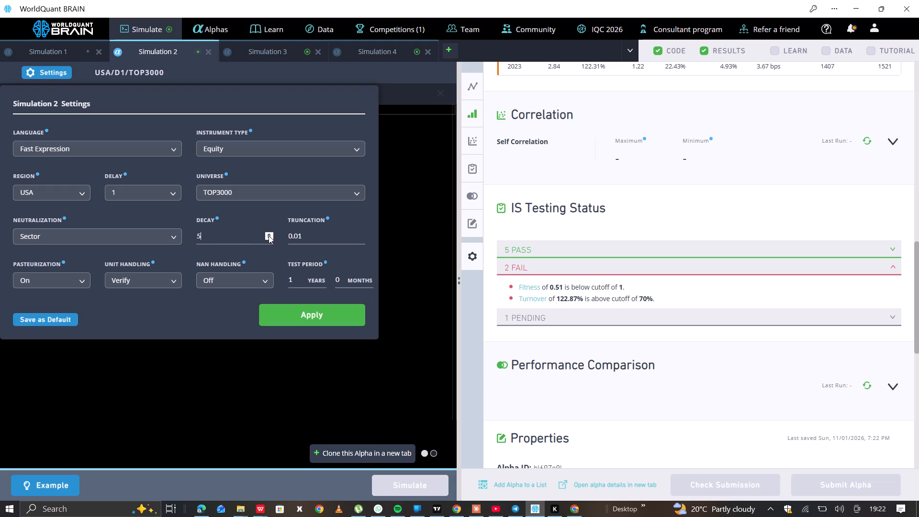
{"action": "left_click", "coordinate": [269, 237]}
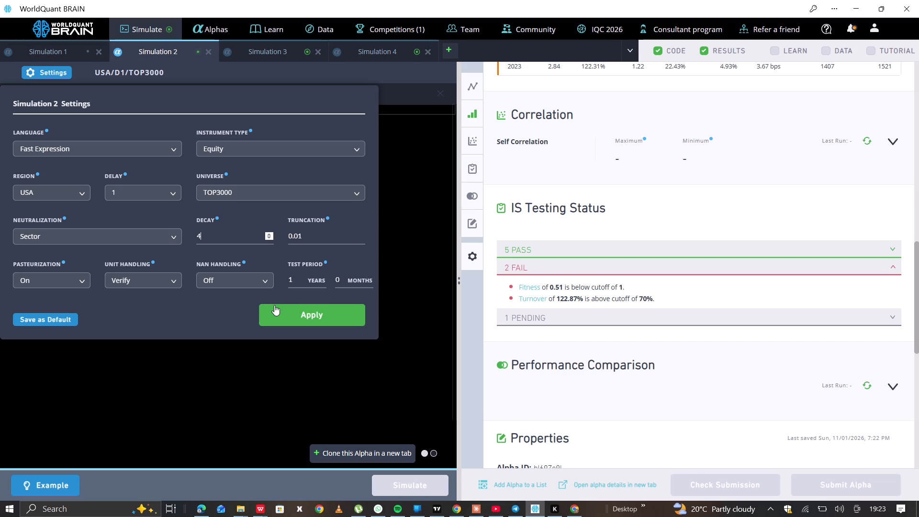
{"action": "left_click", "coordinate": [274, 305]}
{"action": "left_click", "coordinate": [429, 485]}
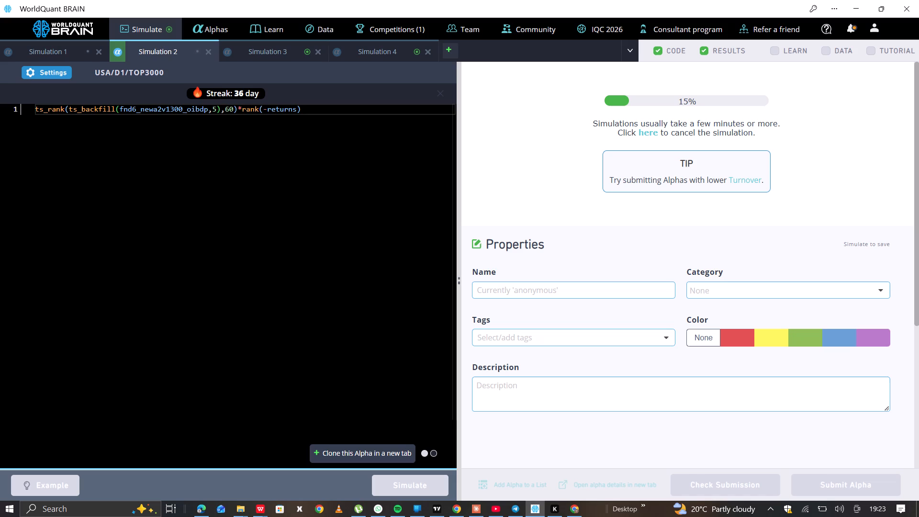
Show the test period for Simulation 3's results and examine the IS summary and the failed IS tests.
{"action": "left_click", "coordinate": [289, 44]}
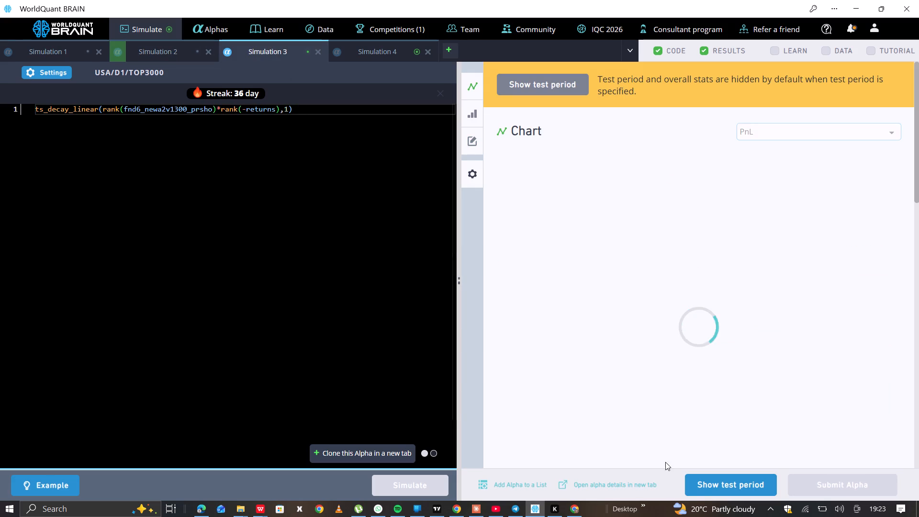
{"action": "left_click", "coordinate": [704, 483]}
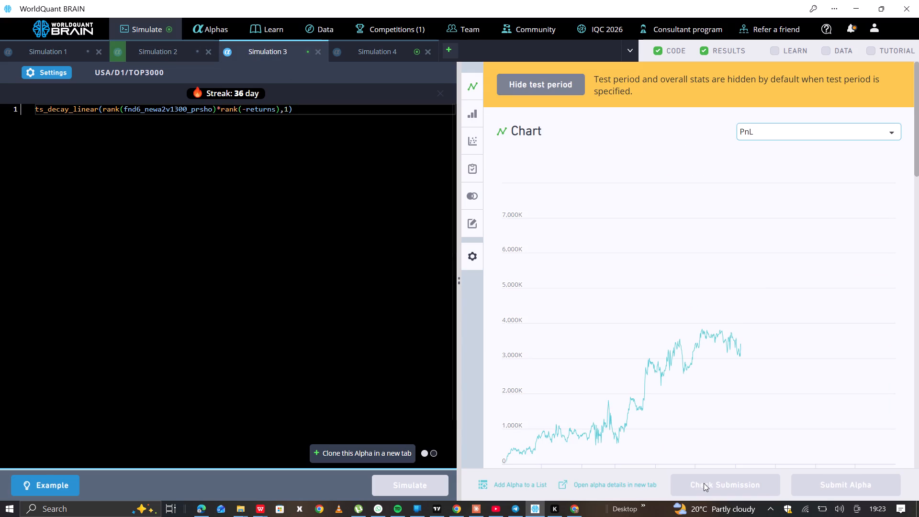
{"action": "scroll", "coordinate": [661, 347], "scroll_direction": "down", "scroll_amount": 7}
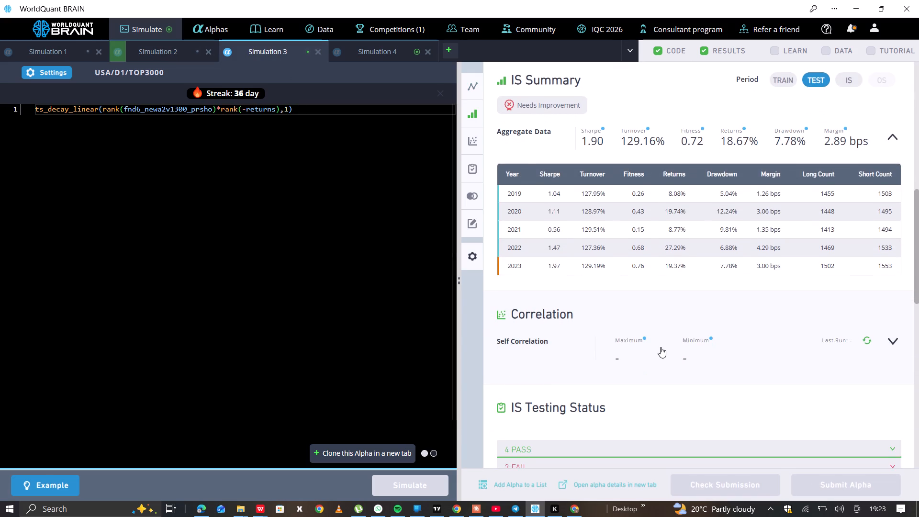
{"action": "scroll", "coordinate": [661, 347], "scroll_direction": "down", "scroll_amount": 2}
{"action": "left_click", "coordinate": [596, 200]}
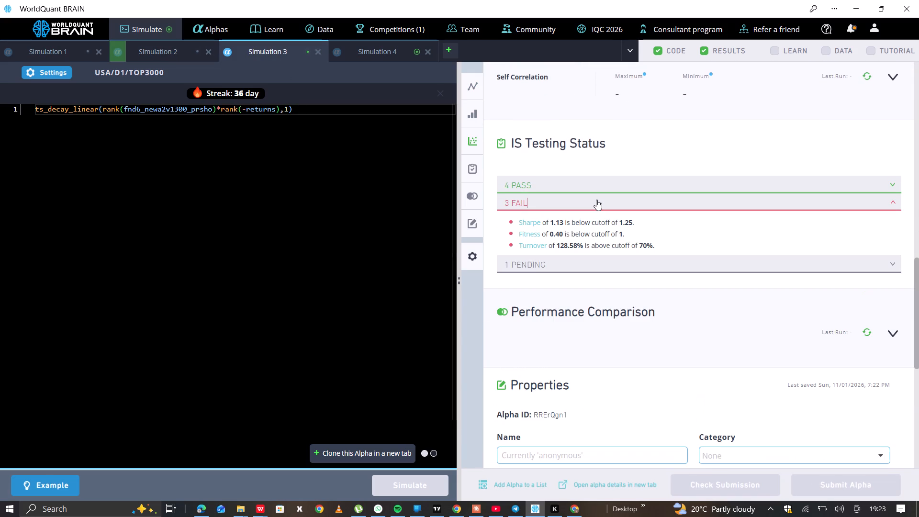
Set Simulation 3's decay to 4 and truncation to 0.05, apply the settings and rerun the simulation.
{"action": "left_click", "coordinate": [55, 71]}
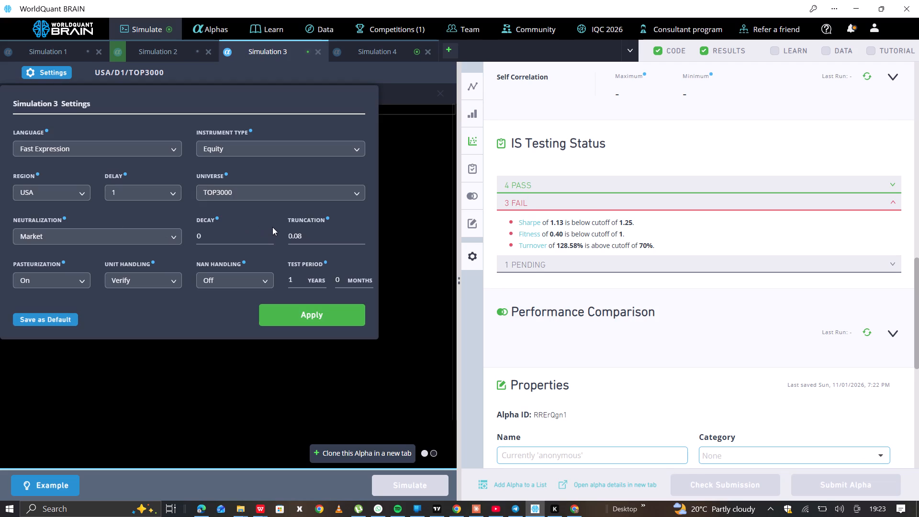
{"action": "double_click", "coordinate": [266, 234]}
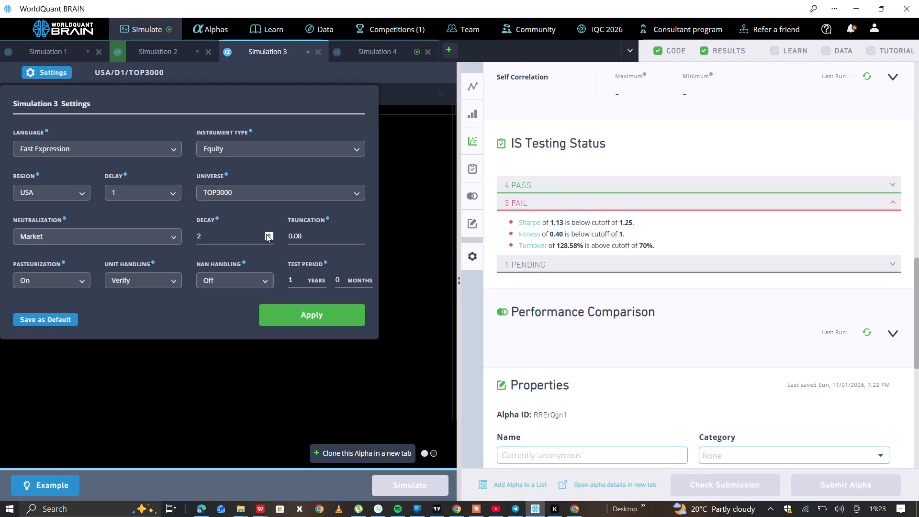
{"action": "left_click", "coordinate": [266, 234]}
{"action": "left_click", "coordinate": [266, 234]}
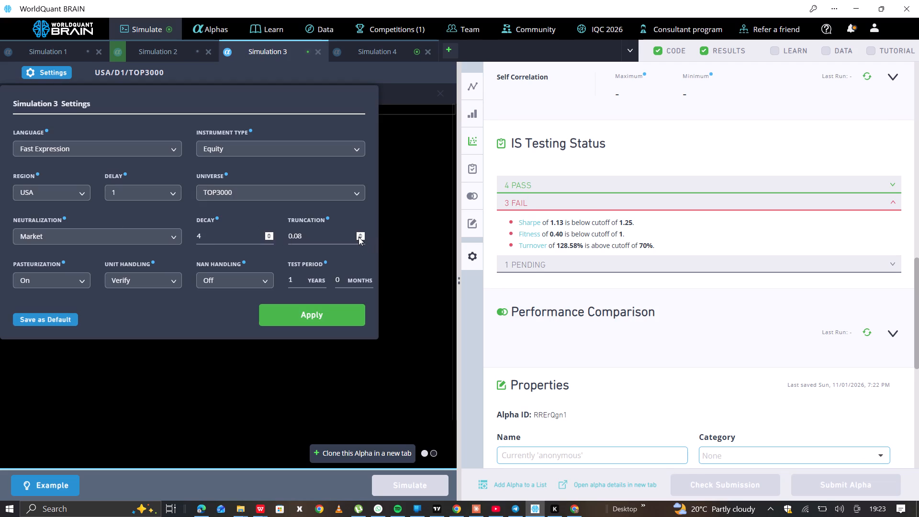
{"action": "triple_click", "coordinate": [359, 236]}
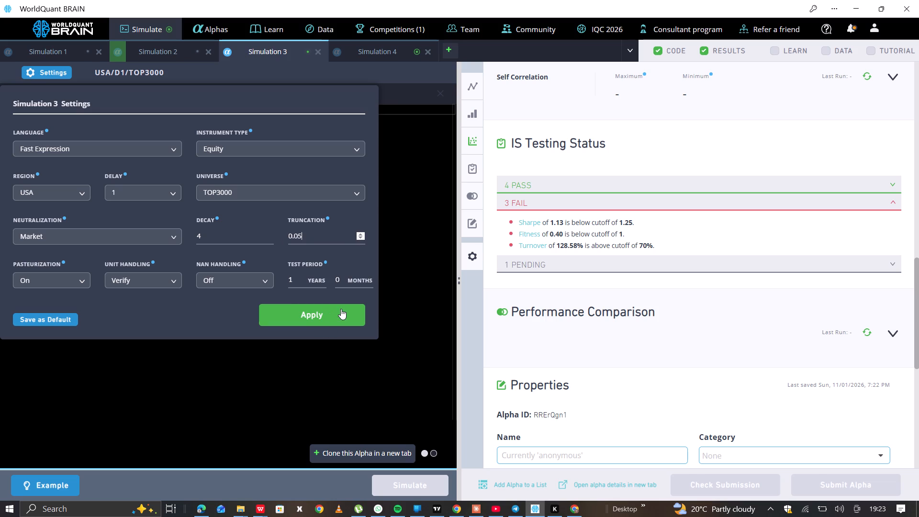
{"action": "left_click", "coordinate": [341, 309]}
{"action": "left_click", "coordinate": [407, 487]}
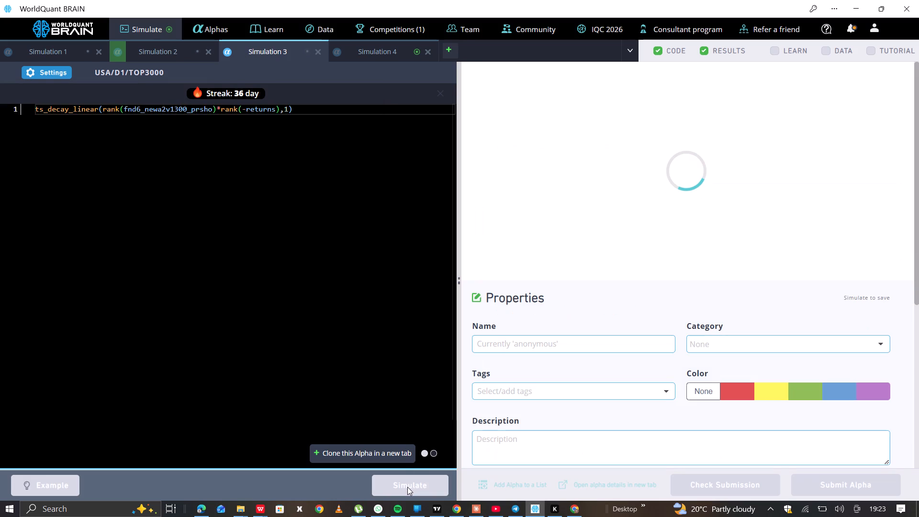
Remove the minus sign before returns in Simulation 4's group_neutralize line, making it *rank(returns), and rerun the simulation.
{"action": "left_click", "coordinate": [371, 49]}
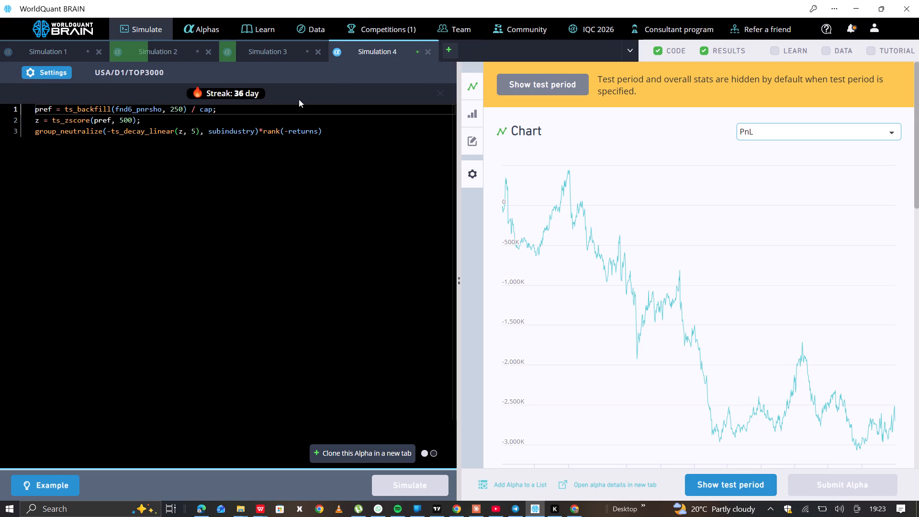
{"action": "left_click", "coordinate": [288, 135]}
{"action": "key", "text": "BackSpace"}
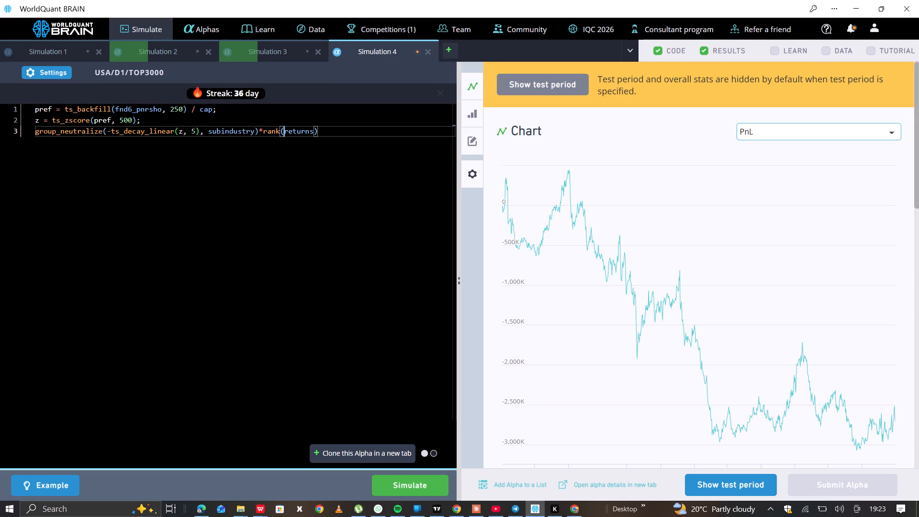
{"action": "left_click", "coordinate": [422, 474]}
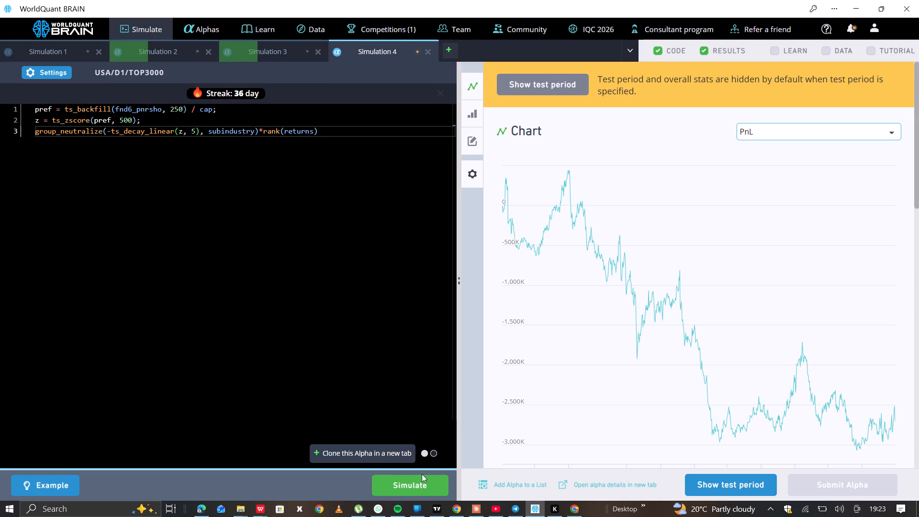
{"action": "left_click", "coordinate": [423, 477]}
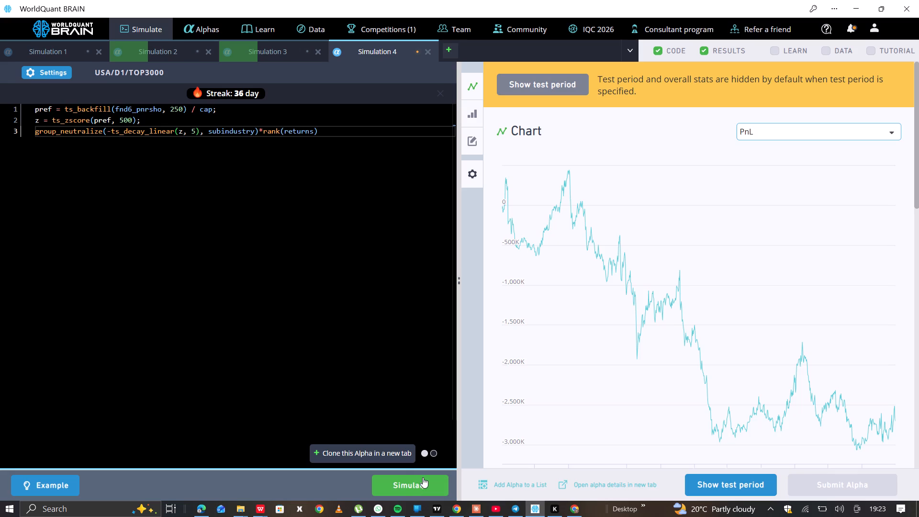
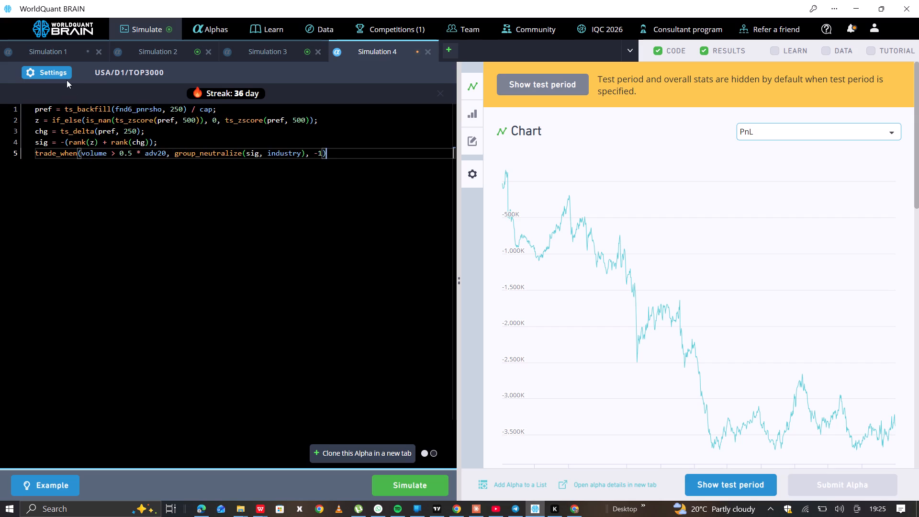
Set Simulation 4's decay to 4, apply the settings and run the simulation.
{"action": "left_click", "coordinate": [62, 79]}
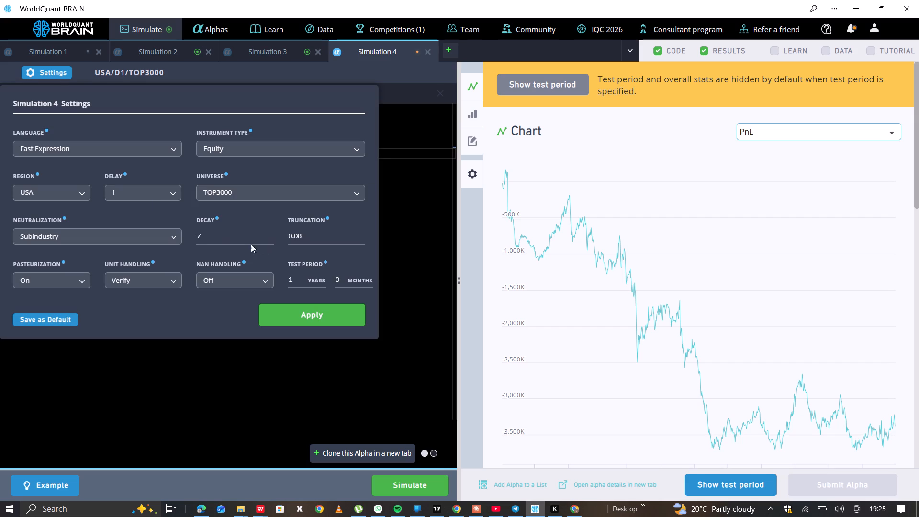
{"action": "triple_click", "coordinate": [270, 239]}
{"action": "left_click", "coordinate": [295, 305]}
{"action": "left_click", "coordinate": [398, 479]}
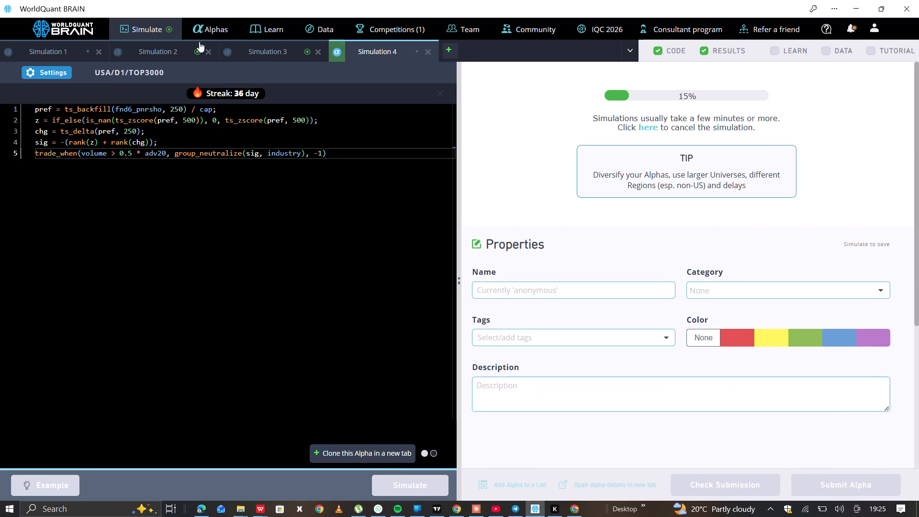
Show the test period for Simulation 3's results and examine the IS-period summary and the failed IS tests.
{"action": "left_click", "coordinate": [264, 55]}
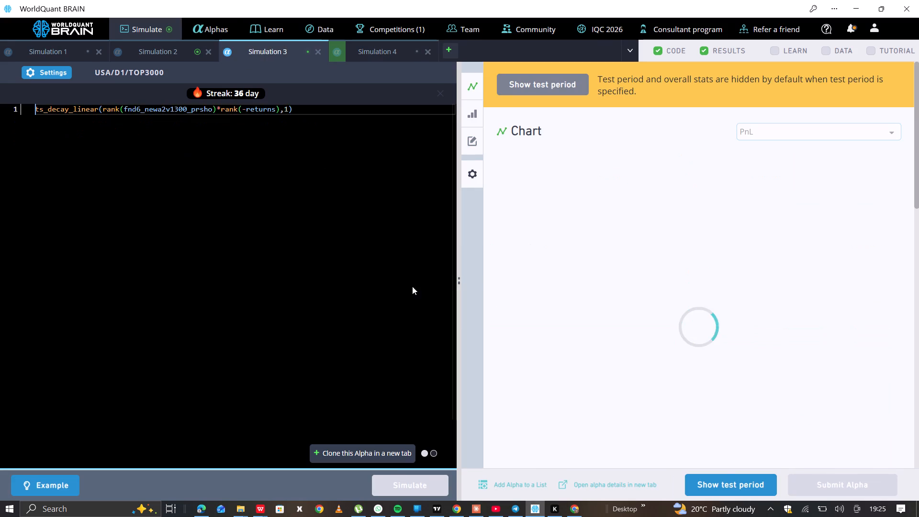
{"action": "left_click", "coordinate": [698, 489]}
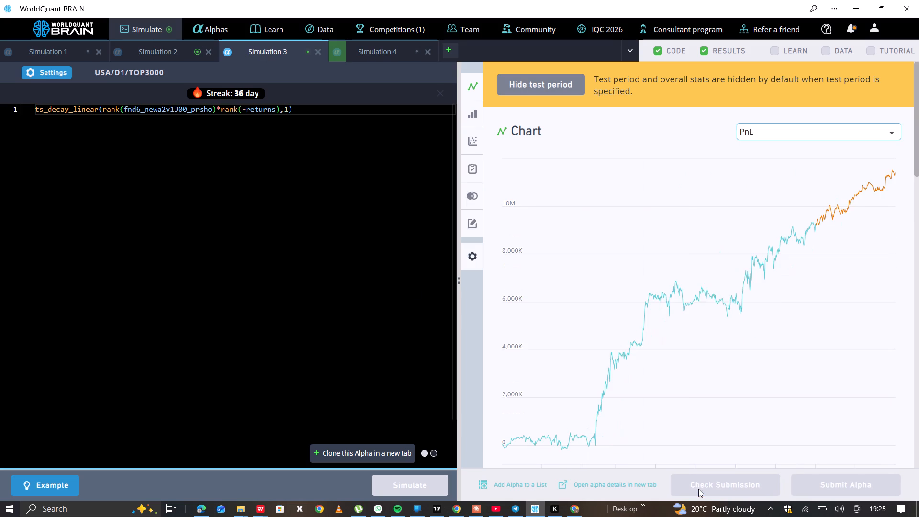
{"action": "scroll", "coordinate": [690, 307], "scroll_direction": "down", "scroll_amount": 4}
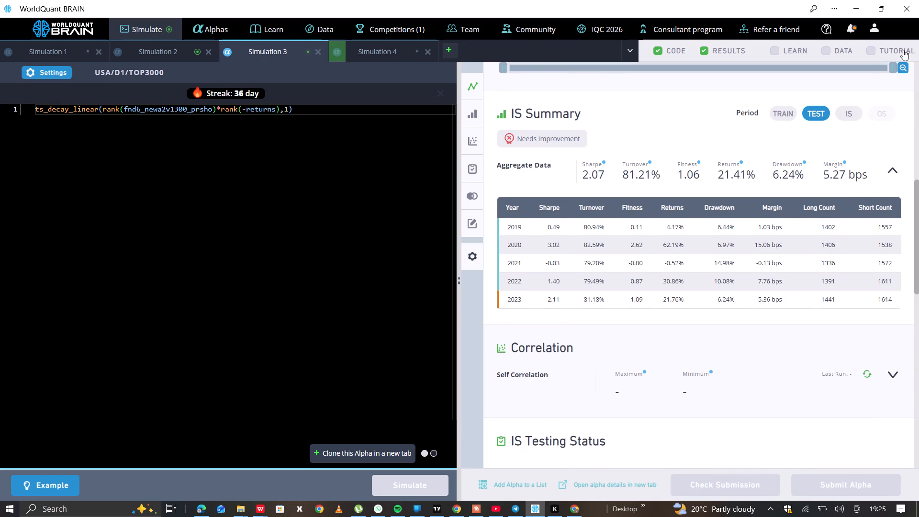
{"action": "left_click", "coordinate": [854, 113]}
{"action": "scroll", "coordinate": [706, 277], "scroll_direction": "down", "scroll_amount": 1}
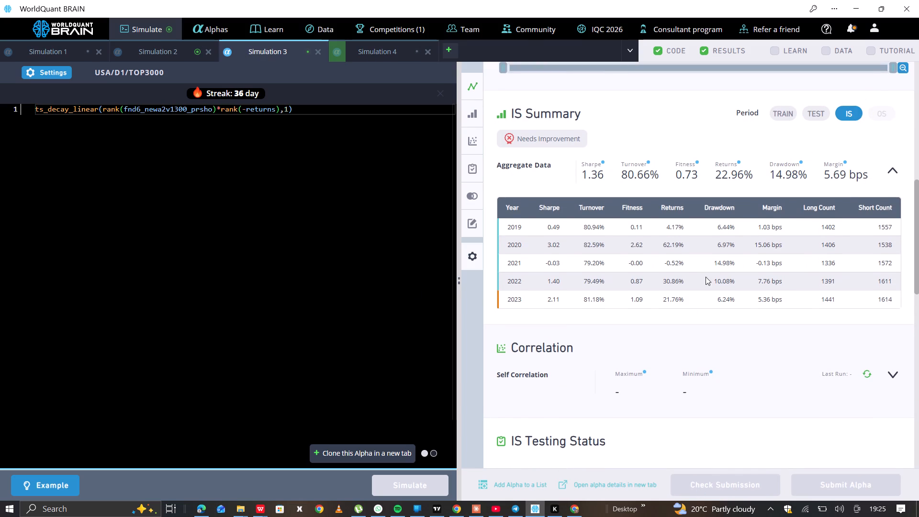
{"action": "scroll", "coordinate": [706, 277], "scroll_direction": "down", "scroll_amount": 1}
{"action": "left_click", "coordinate": [615, 371]}
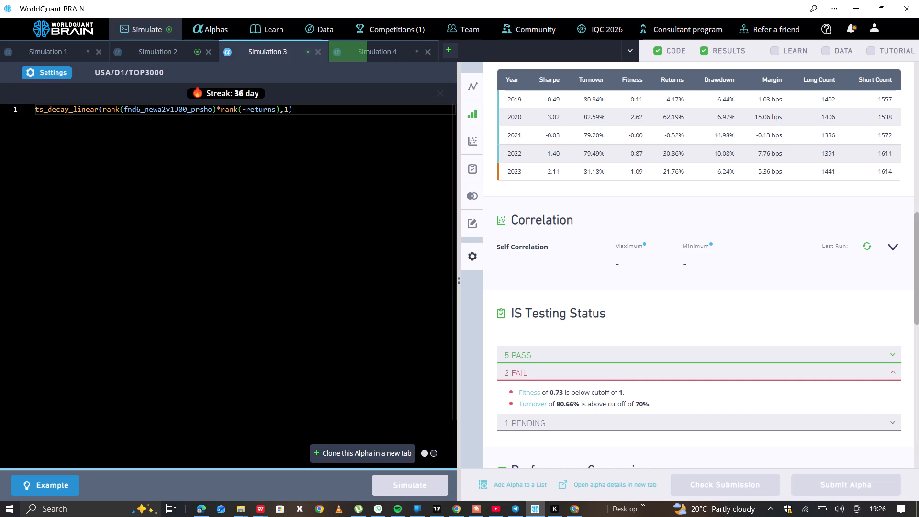
Set Simulation 3's neutralization to None, apply the settings and rerun the simulation.
{"action": "left_click", "coordinate": [49, 72]}
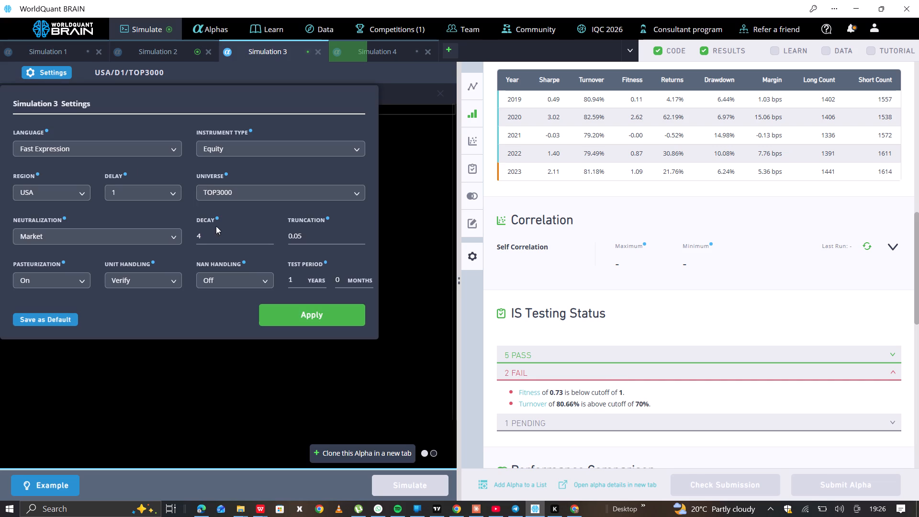
{"action": "left_click", "coordinate": [168, 234]}
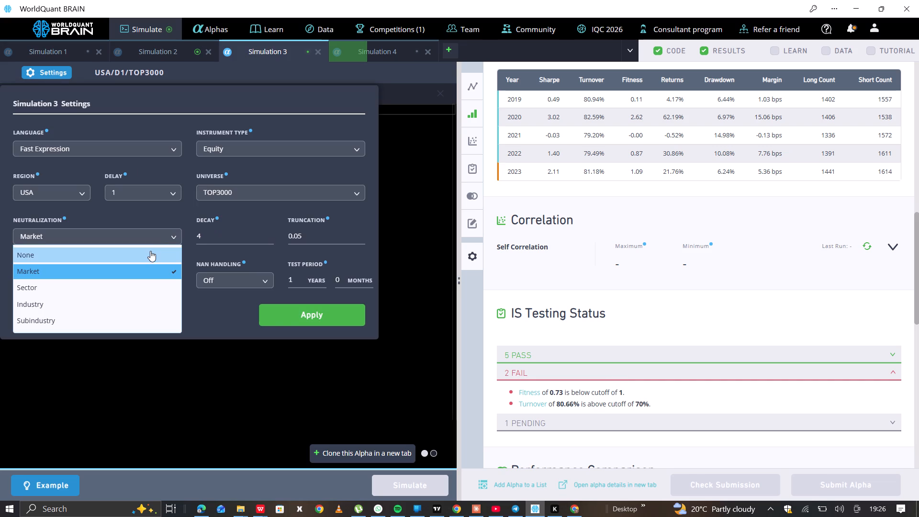
{"action": "left_click", "coordinate": [150, 251]}
{"action": "left_click", "coordinate": [288, 317]}
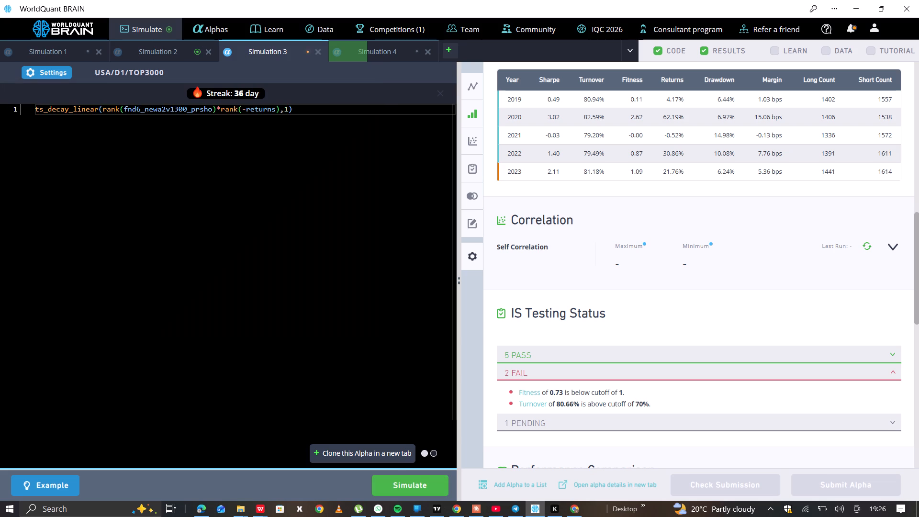
{"action": "left_click", "coordinate": [396, 473]}
{"action": "left_click", "coordinate": [387, 480]}
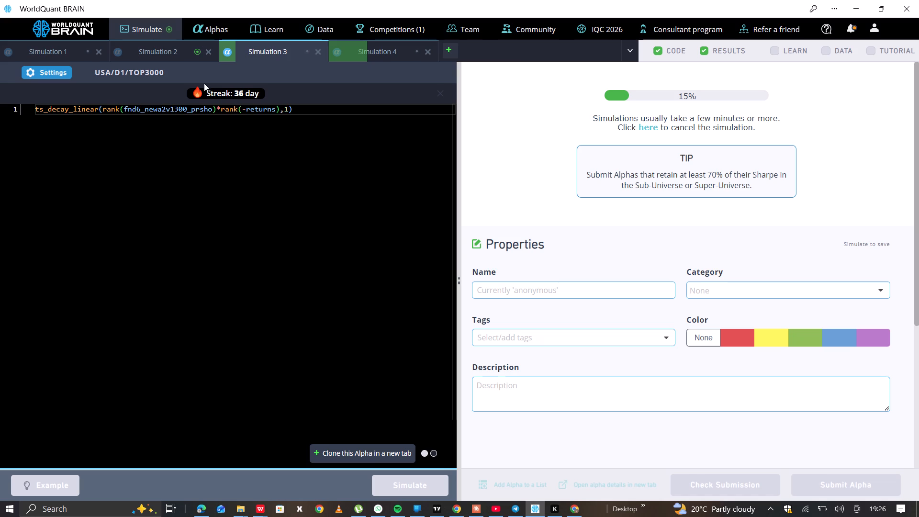
Show the test period for Simulation 2's results and examine the failed IS tests.
{"action": "left_click", "coordinate": [179, 59]}
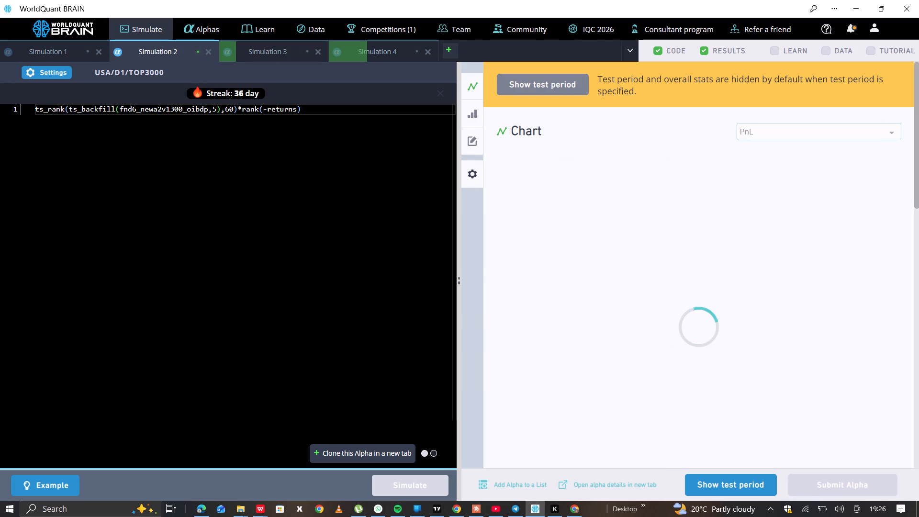
{"action": "left_click", "coordinate": [711, 478]}
{"action": "scroll", "coordinate": [687, 405], "scroll_direction": "down", "scroll_amount": 6}
{"action": "left_click", "coordinate": [660, 380]}
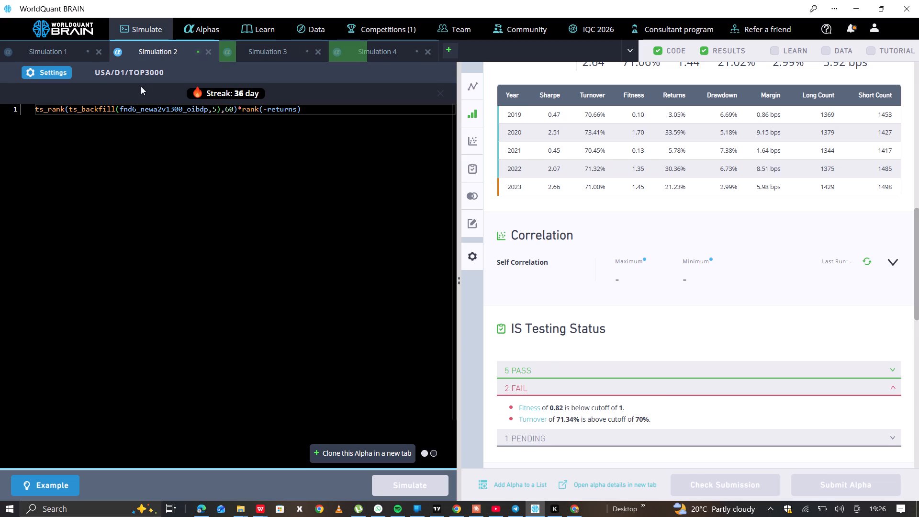
Raise Simulation 2's truncation and apply the settings.
{"action": "left_click", "coordinate": [52, 68]}
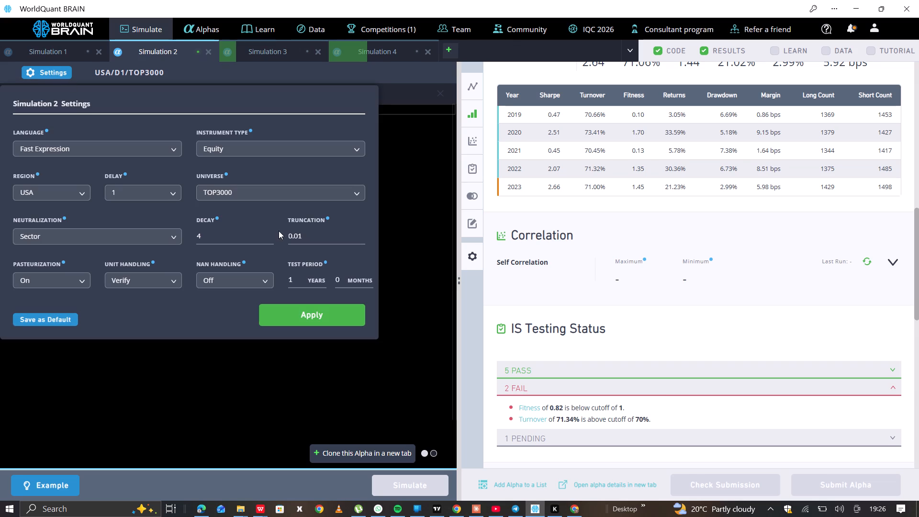
{"action": "triple_click", "coordinate": [358, 234]}
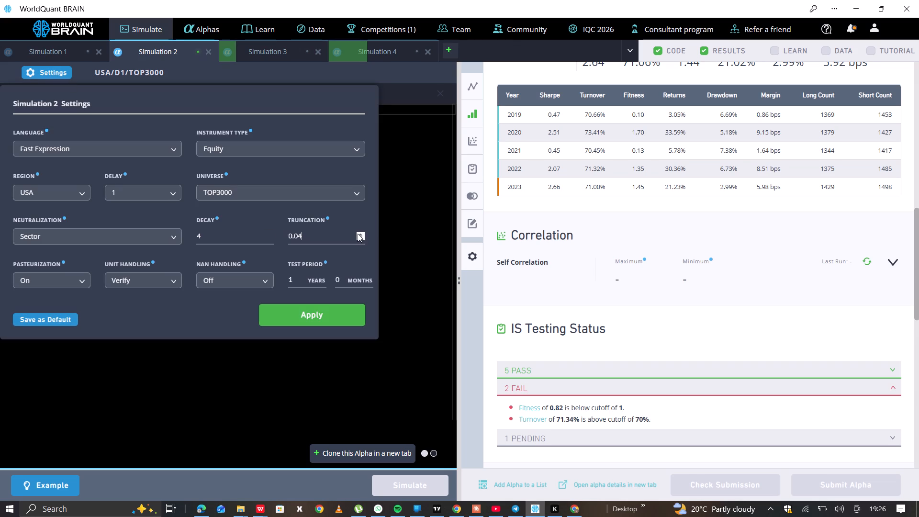
{"action": "left_click", "coordinate": [358, 234]}
{"action": "left_click", "coordinate": [325, 310]}
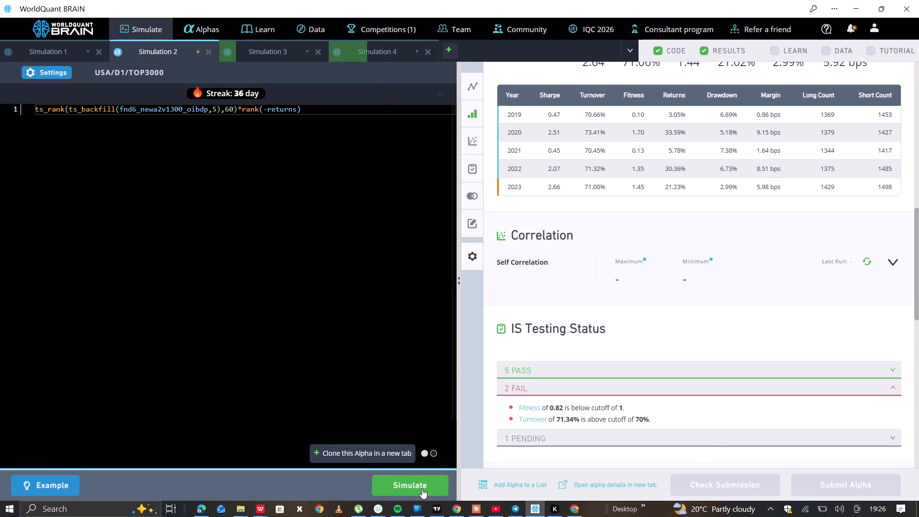
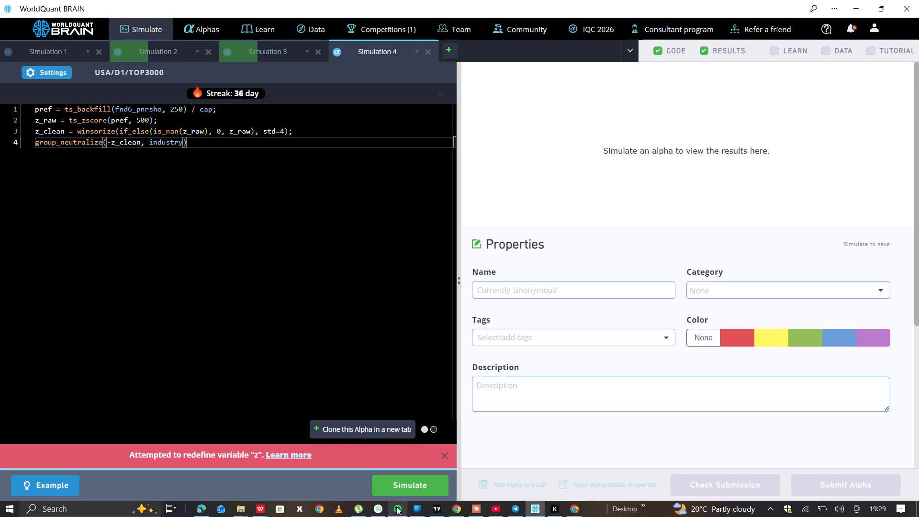
{"action": "left_click", "coordinate": [411, 483]}
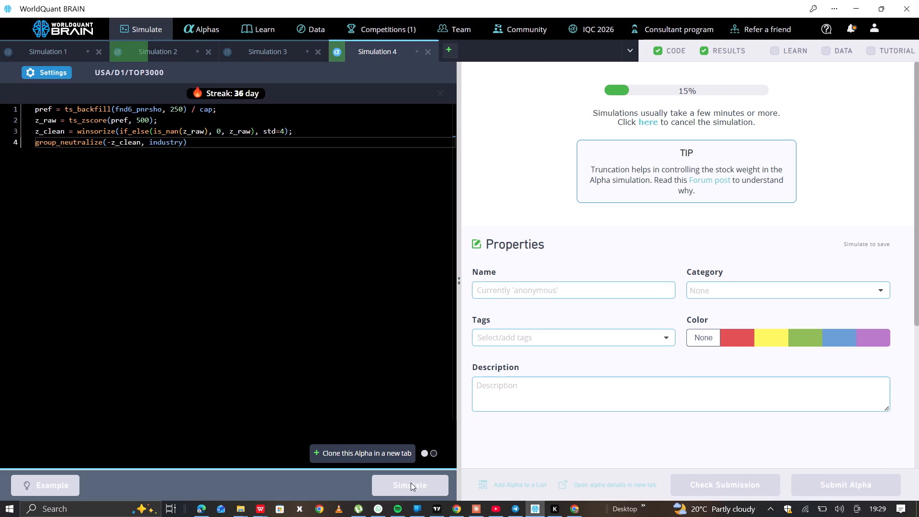
Show the test period for Simulation 3's results and examine the IS-period summary and the failed IS tests.
{"action": "left_click", "coordinate": [284, 49]}
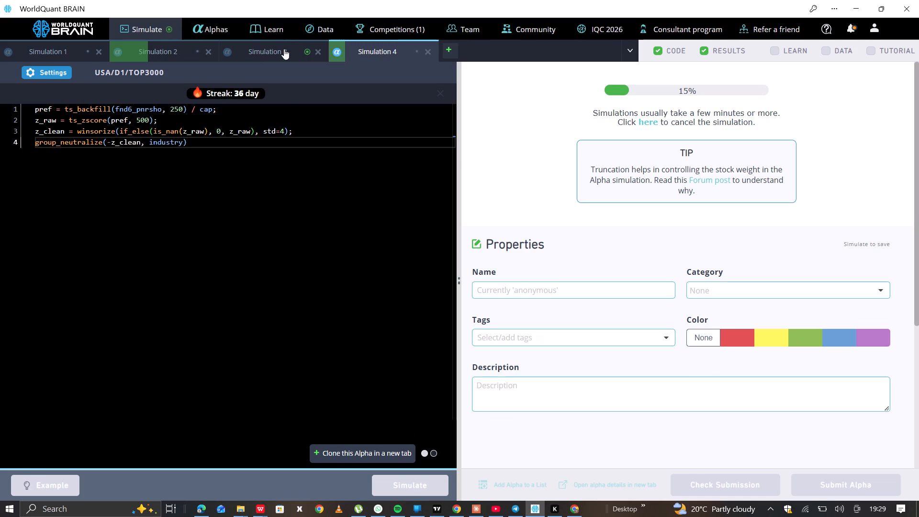
{"action": "left_click", "coordinate": [718, 480]}
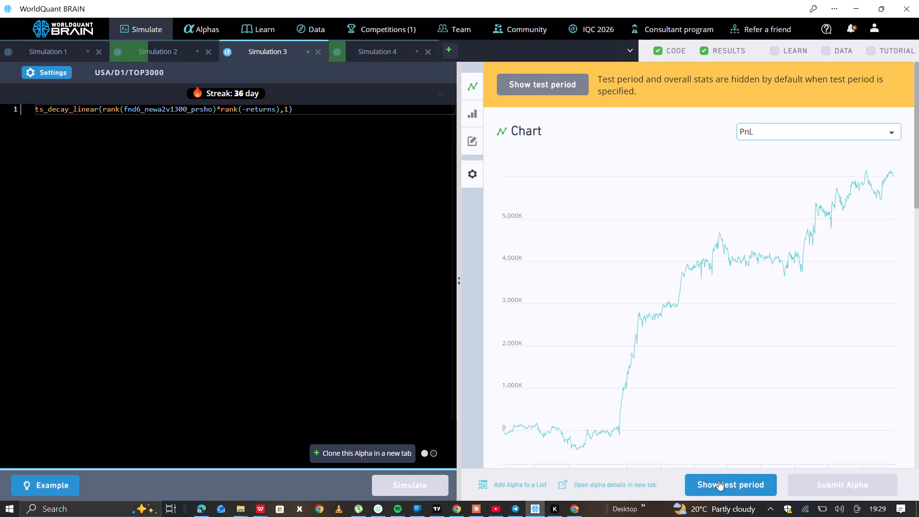
{"action": "scroll", "coordinate": [664, 285], "scroll_direction": "down", "scroll_amount": 3}
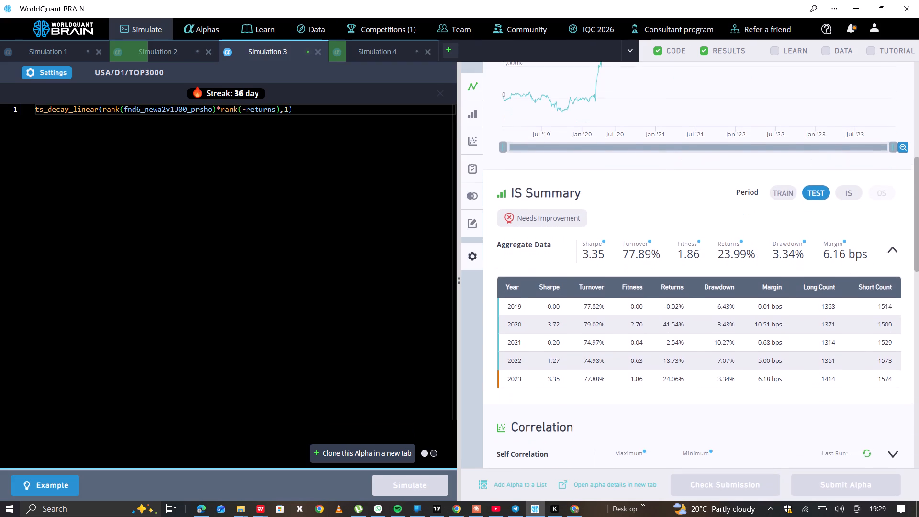
{"action": "scroll", "coordinate": [664, 285], "scroll_direction": "down", "scroll_amount": 1}
{"action": "left_click", "coordinate": [853, 177]}
{"action": "scroll", "coordinate": [655, 243], "scroll_direction": "down", "scroll_amount": 4}
{"action": "left_click", "coordinate": [582, 295]}
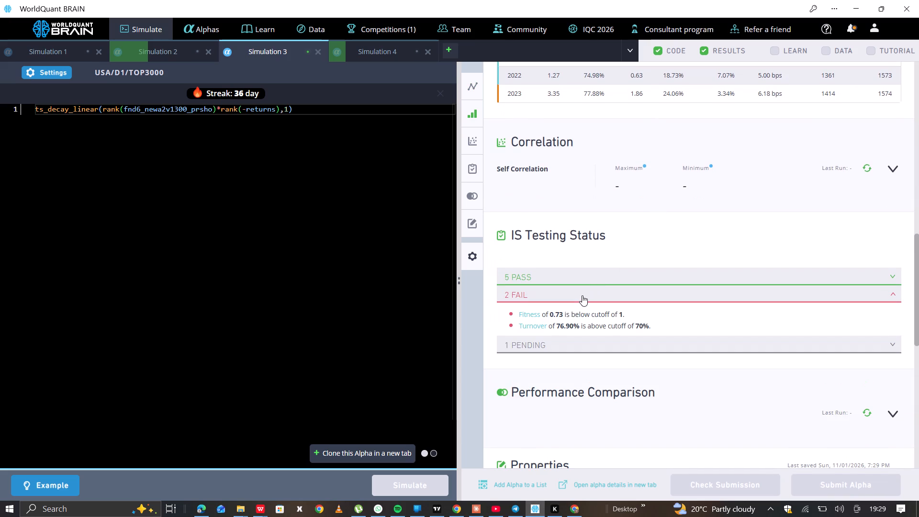
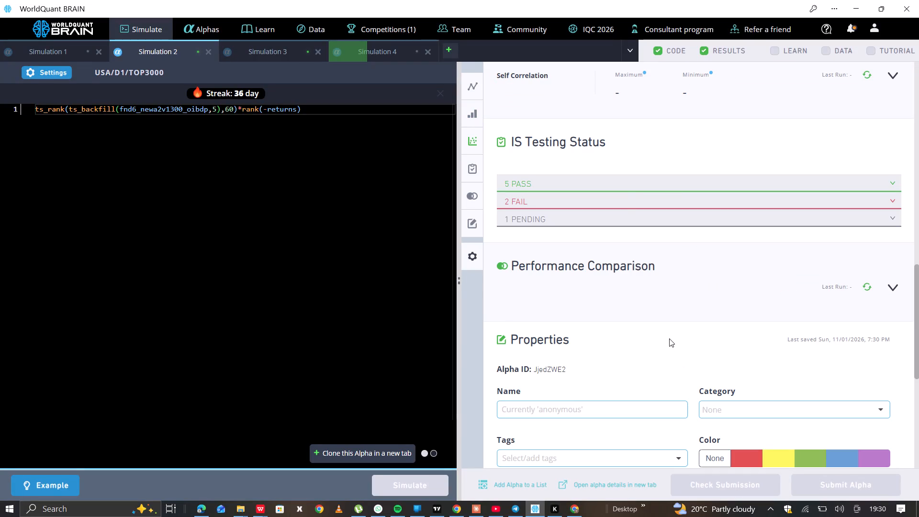
Expand the failed IS tests in Simulation 2's results and examine them together with the yearly IS summary.
{"action": "left_click", "coordinate": [625, 199]}
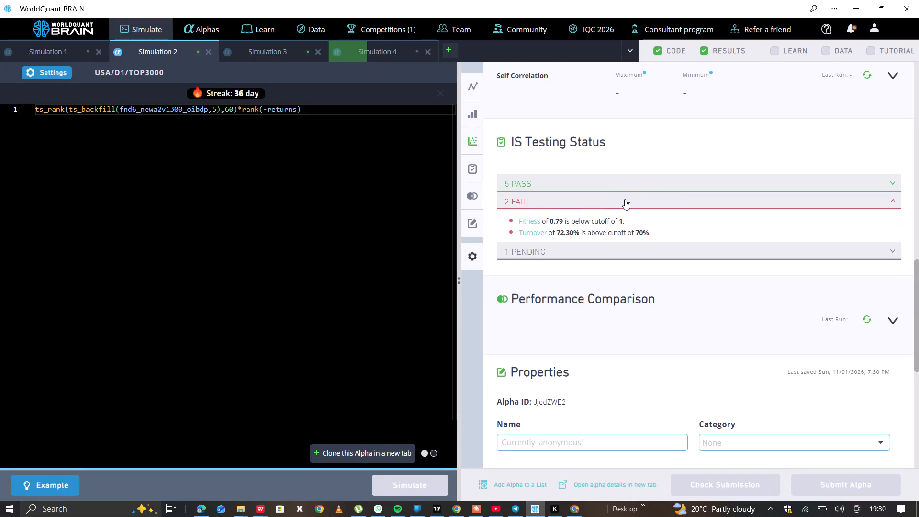
{"action": "scroll", "coordinate": [625, 199], "scroll_direction": "up", "scroll_amount": 2}
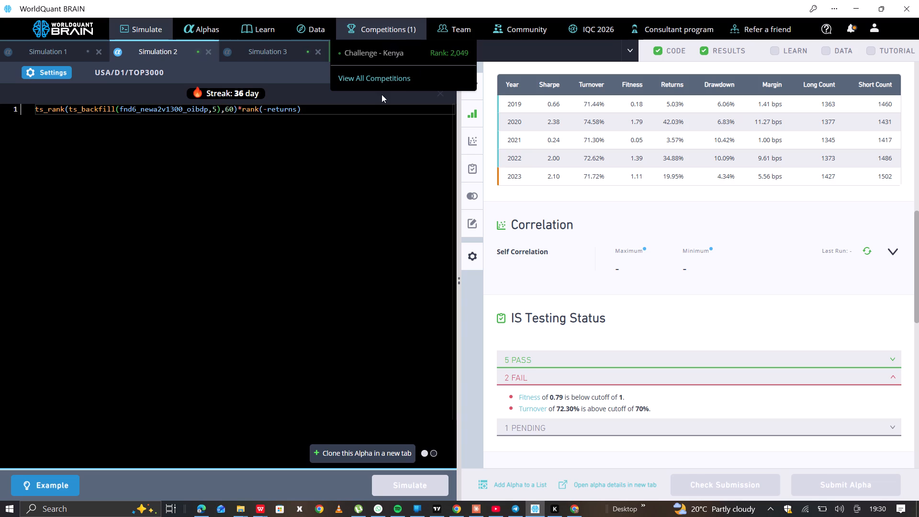
Switch to Simulation 4 and check the progress of its running simulation.
{"action": "left_click", "coordinate": [370, 53]}
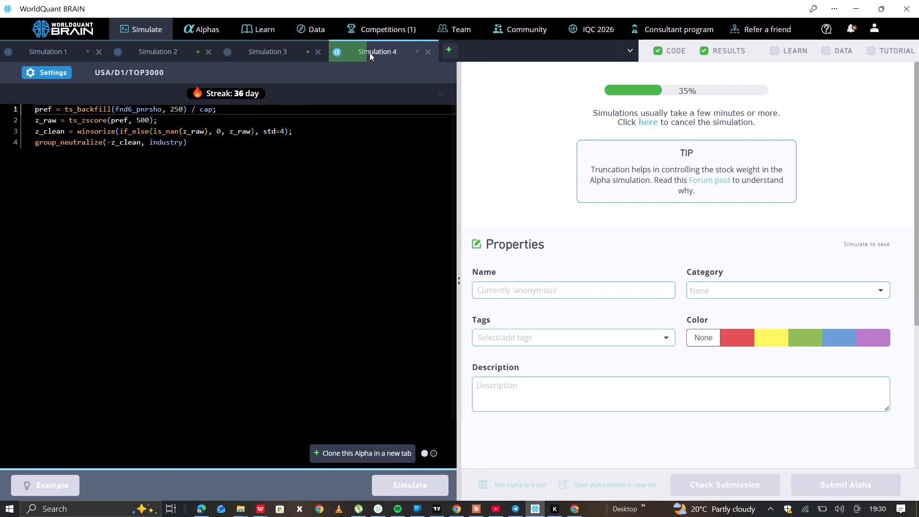
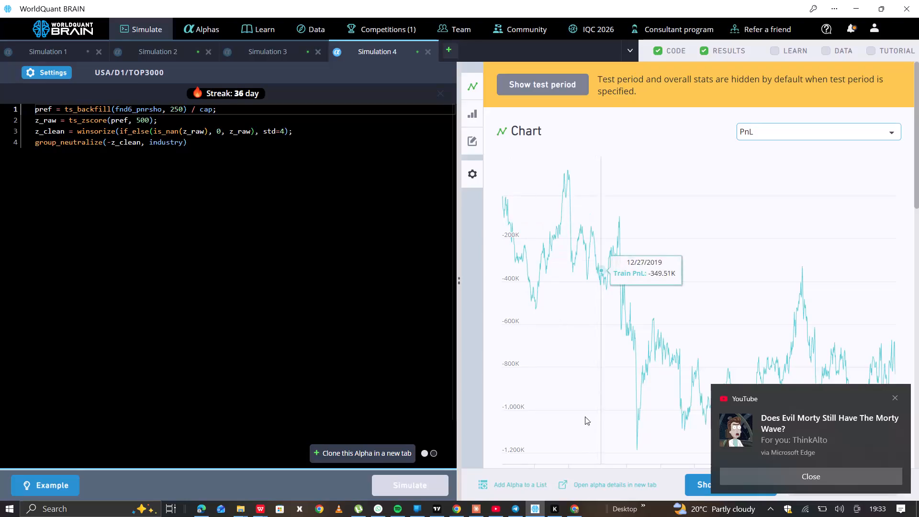
Switch from the simulation results to the Chrome browser window.
{"action": "left_click", "coordinate": [580, 511]}
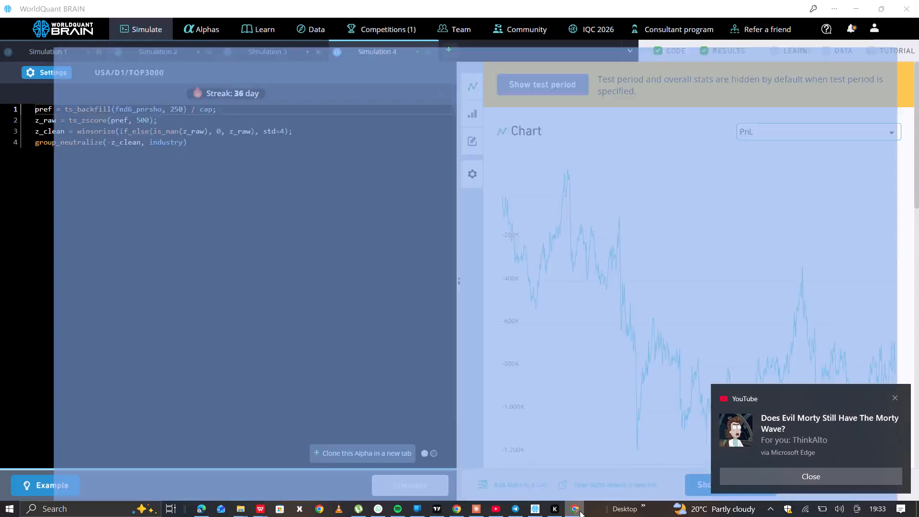
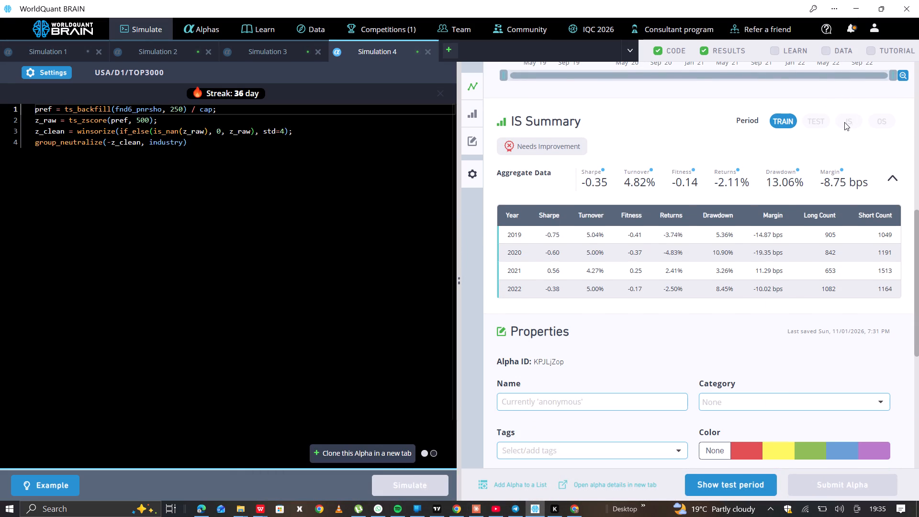
Show the test period for Simulation 4's results.
{"action": "left_click", "coordinate": [844, 122]}
{"action": "left_click", "coordinate": [711, 481]}
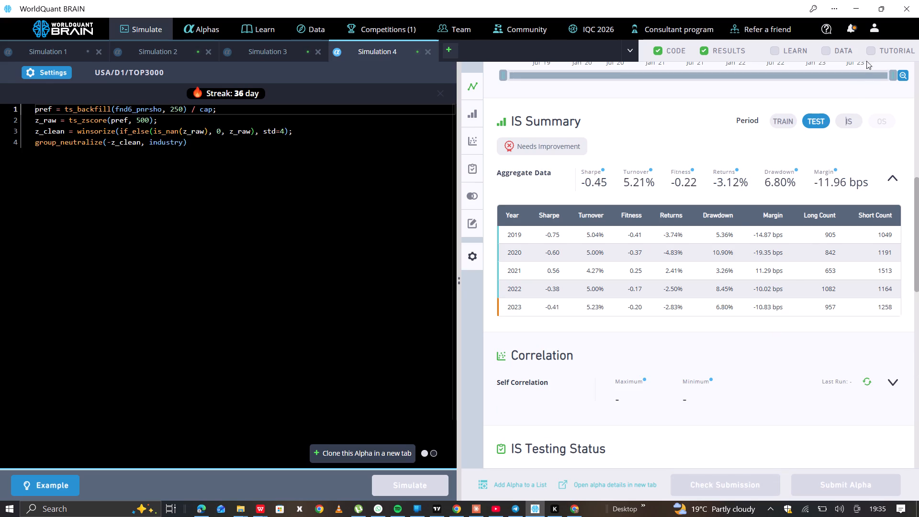
Compare Simulation 4's IS Summary across the IS and TRAIN periods, ending on the IS period.
{"action": "left_click", "coordinate": [847, 122]}
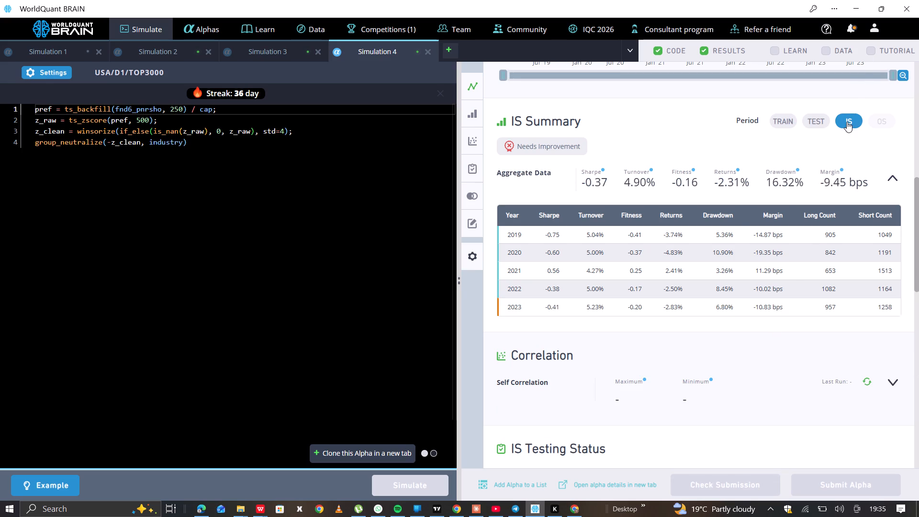
{"action": "left_click", "coordinate": [787, 119]}
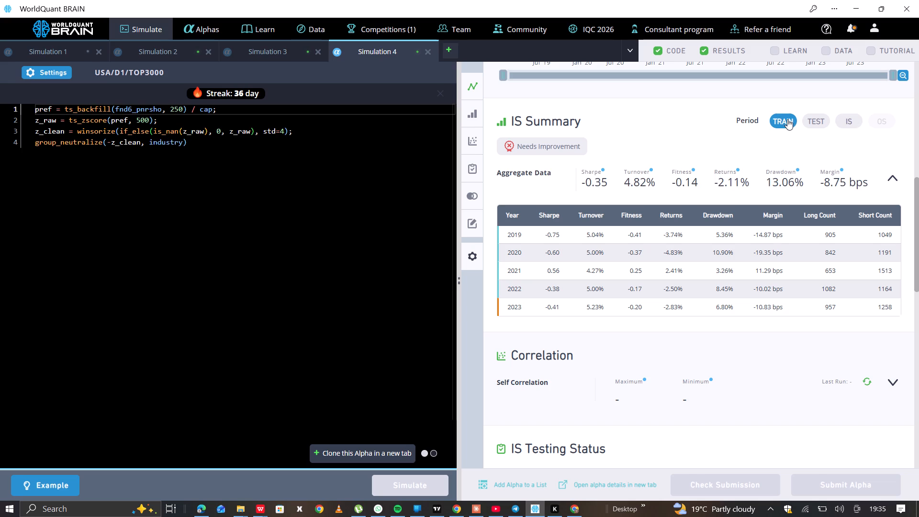
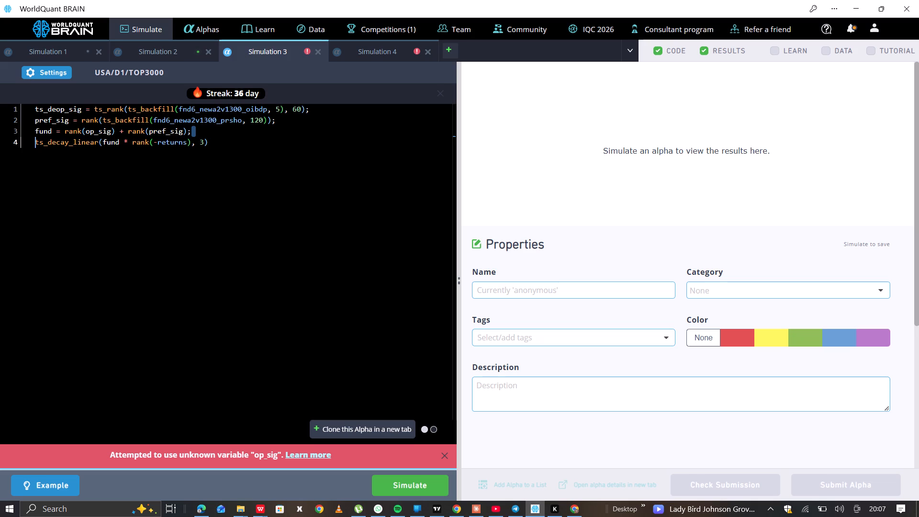
{"action": "left_click", "coordinate": [236, 138]}
{"action": "left_click_drag", "start_coordinate": [236, 138], "coordinate": [48, 104]}
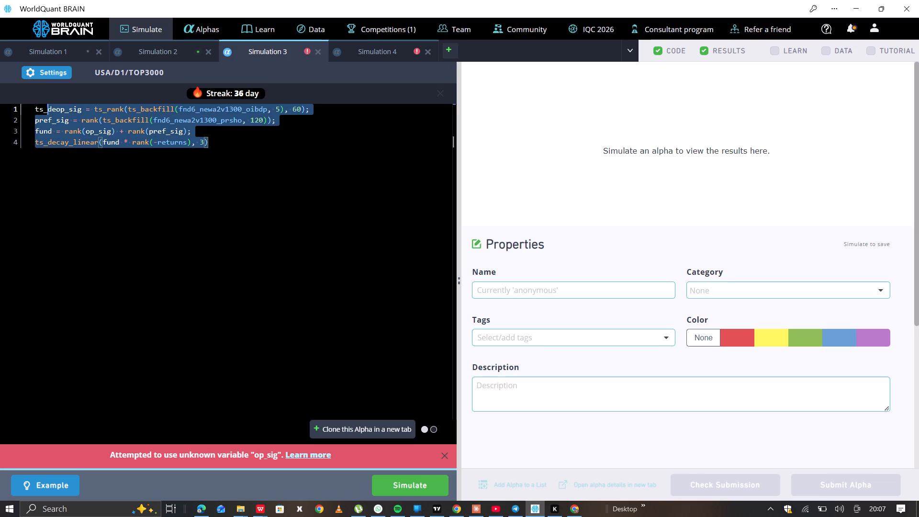
{"action": "left_click_drag", "start_coordinate": [48, 104], "coordinate": [39, 102]}
{"action": "key", "text": "ctrl+v"}
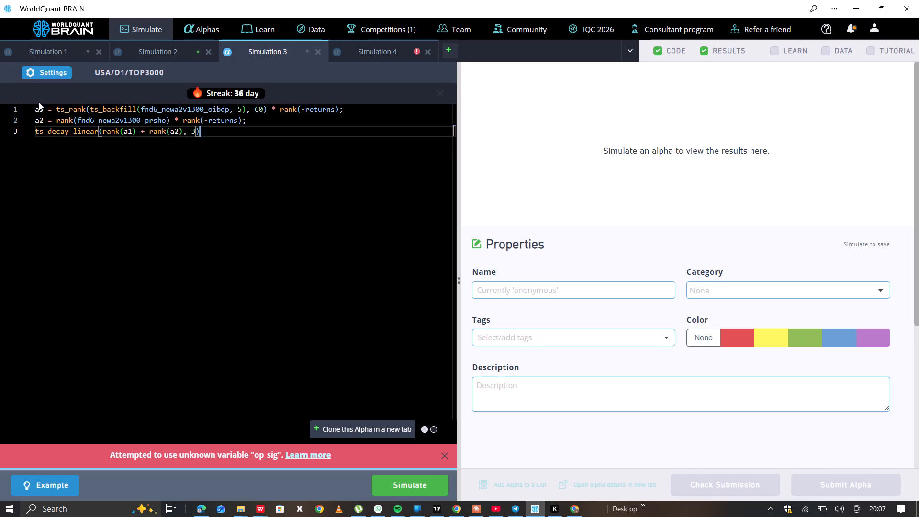
{"action": "left_click", "coordinate": [394, 485]}
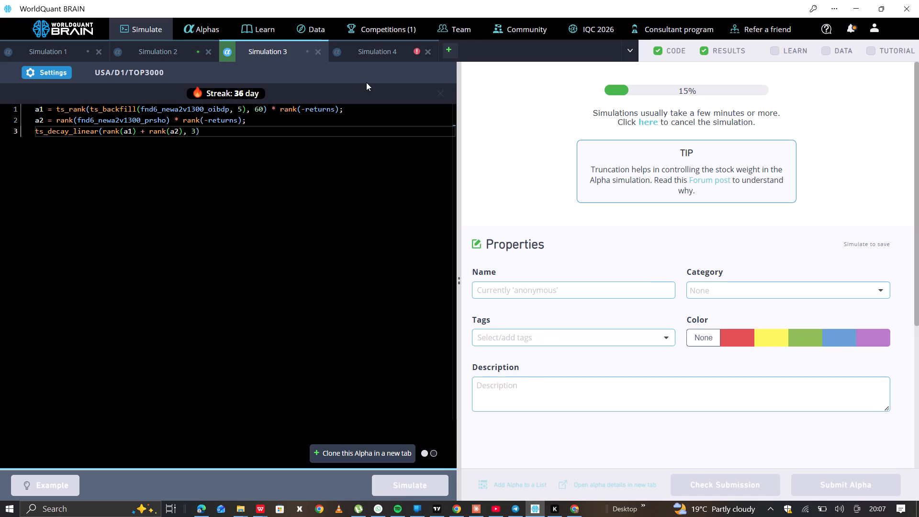
Remove "pref =" and the semicolon from Simulation 4's expression, leaving rank( ts_backfill(fnd6_pnrsho, 250) / cap), and simulate it.
{"action": "left_click", "coordinate": [366, 48]}
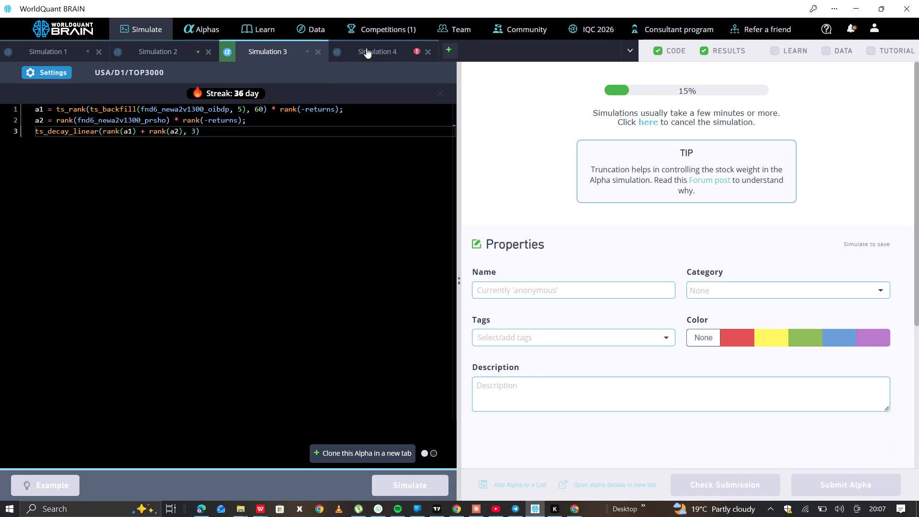
{"action": "left_click", "coordinate": [366, 48]}
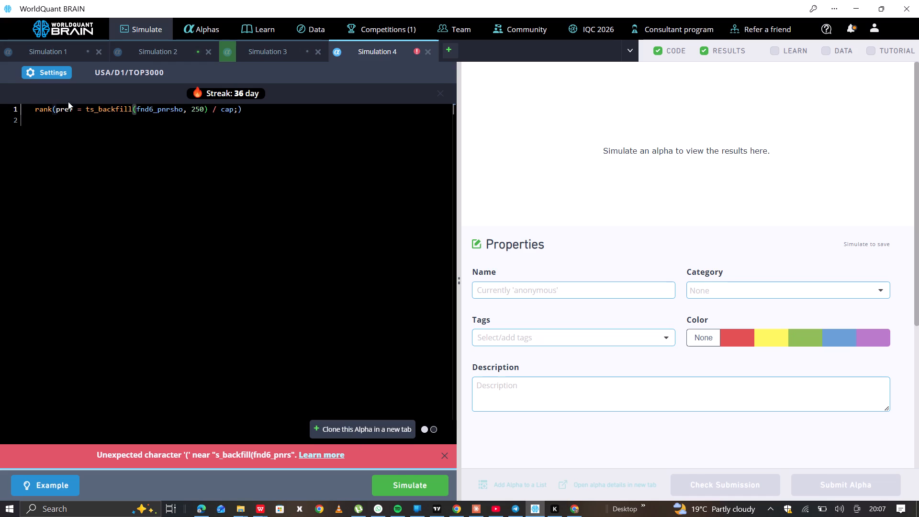
{"action": "left_click", "coordinate": [82, 109]}
{"action": "key", "text": "BackSpace"}
{"action": "key", "text": "BackSpace"}
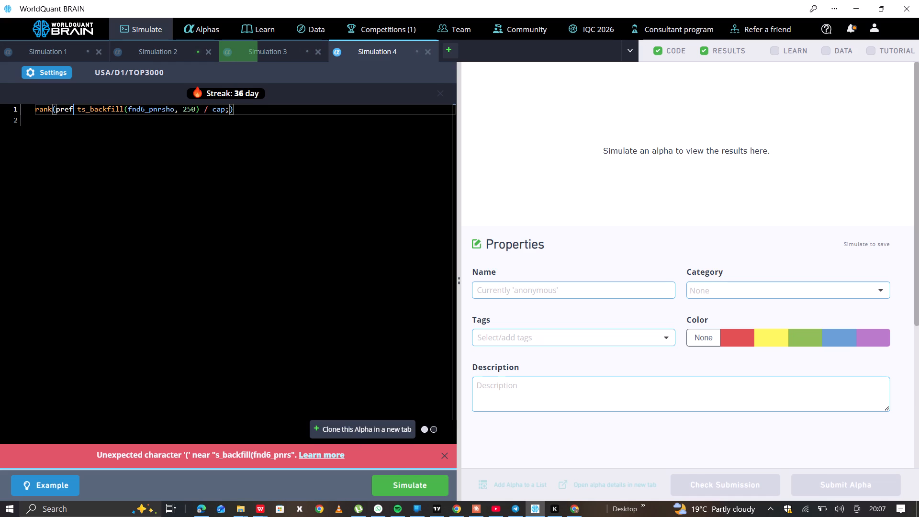
{"action": "key", "text": "BackSpace"}
{"action": "key", "text": "BackSpace"}
{"action": "key", "text": "BackSpace"}
{"action": "key", "text": "BackSpace"}
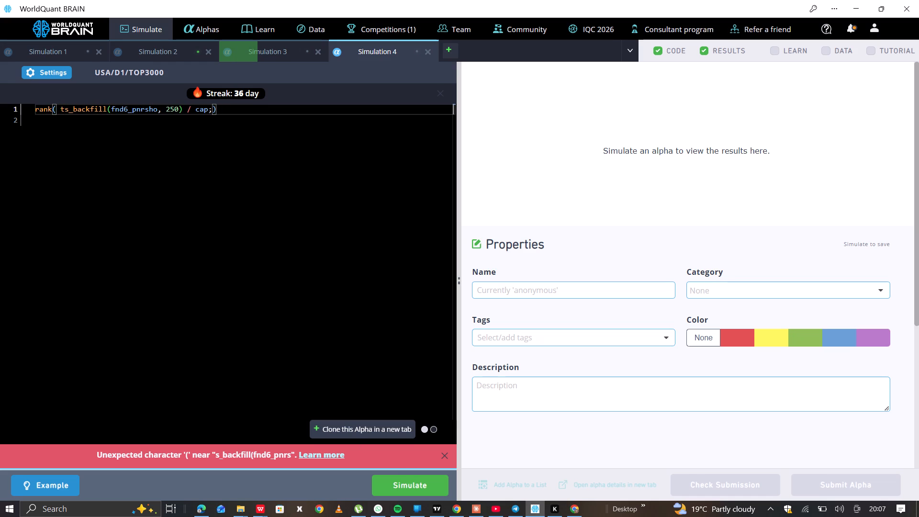
{"action": "left_click", "coordinate": [213, 112]}
{"action": "key", "text": "BackSpace"}
{"action": "left_click", "coordinate": [389, 487]}
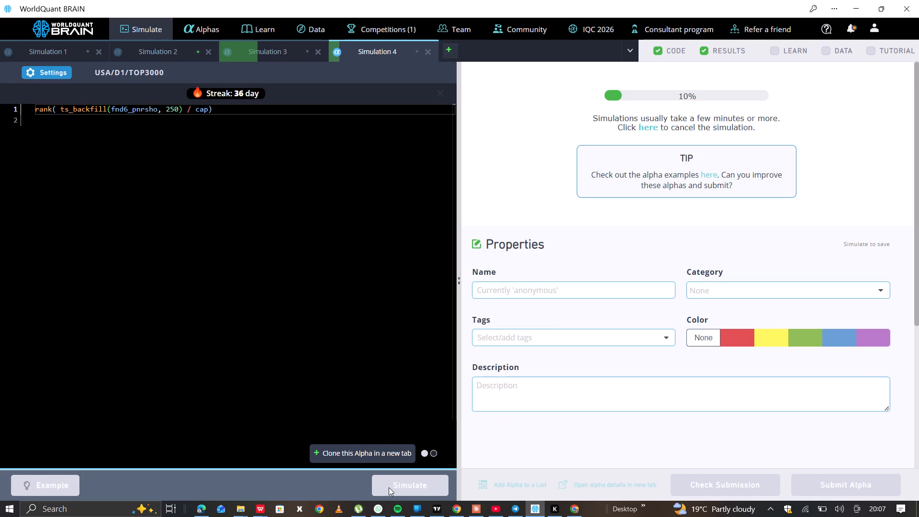
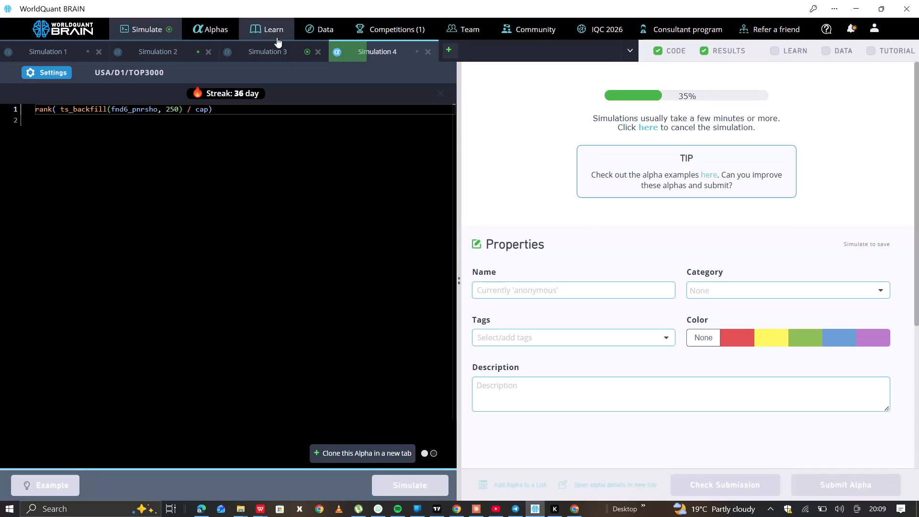
Reveal Simulation 3's test-period results and examine its yearly IS Summary and the failed check under IS Testing Status.
{"action": "left_click", "coordinate": [279, 46]}
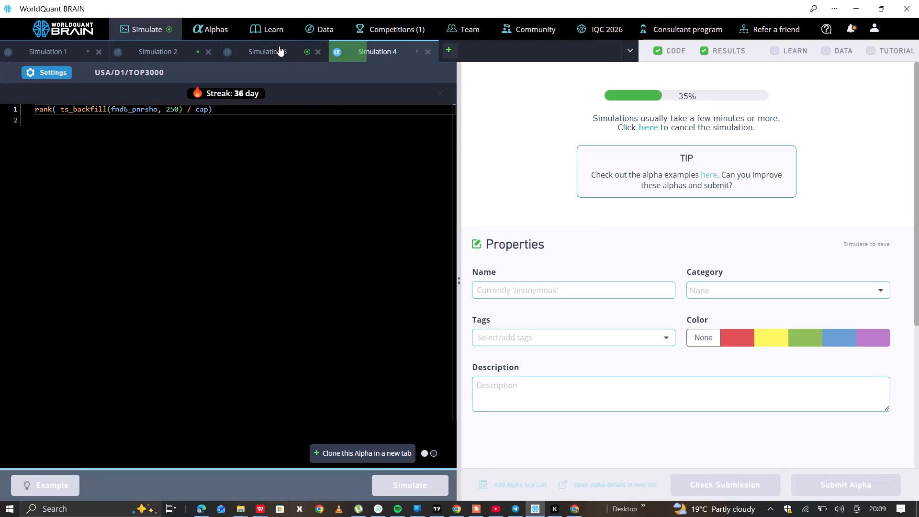
{"action": "left_click", "coordinate": [733, 489]}
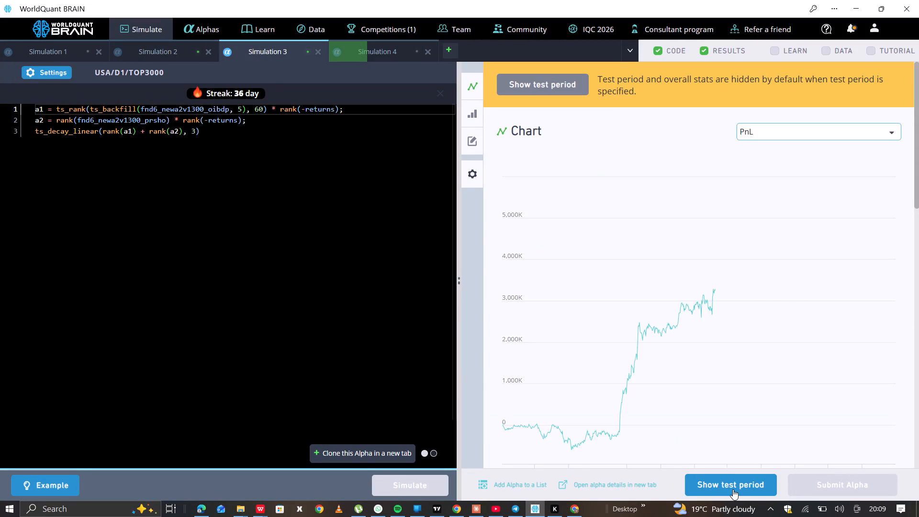
{"action": "scroll", "coordinate": [731, 343], "scroll_direction": "down", "scroll_amount": 2}
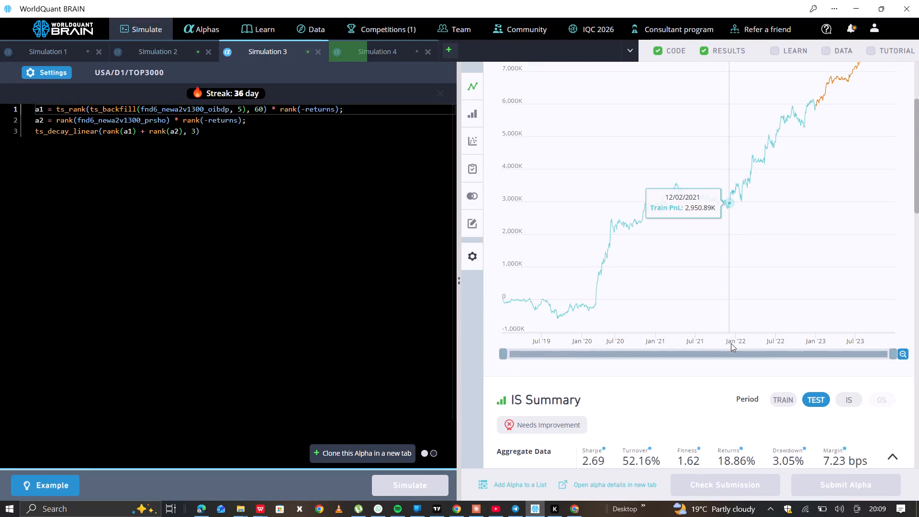
{"action": "scroll", "coordinate": [731, 343], "scroll_direction": "down", "scroll_amount": 6}
{"action": "left_click", "coordinate": [693, 436]}
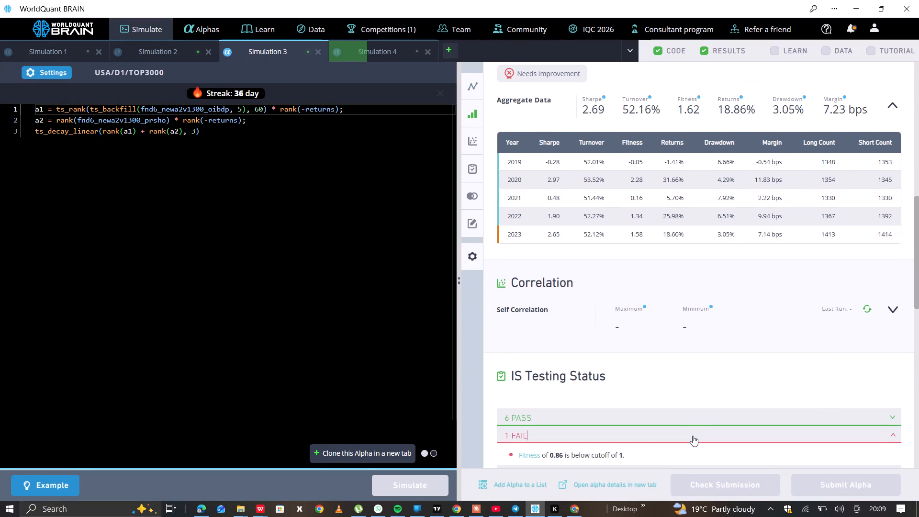
{"action": "scroll", "coordinate": [693, 436], "scroll_direction": "down", "scroll_amount": 1}
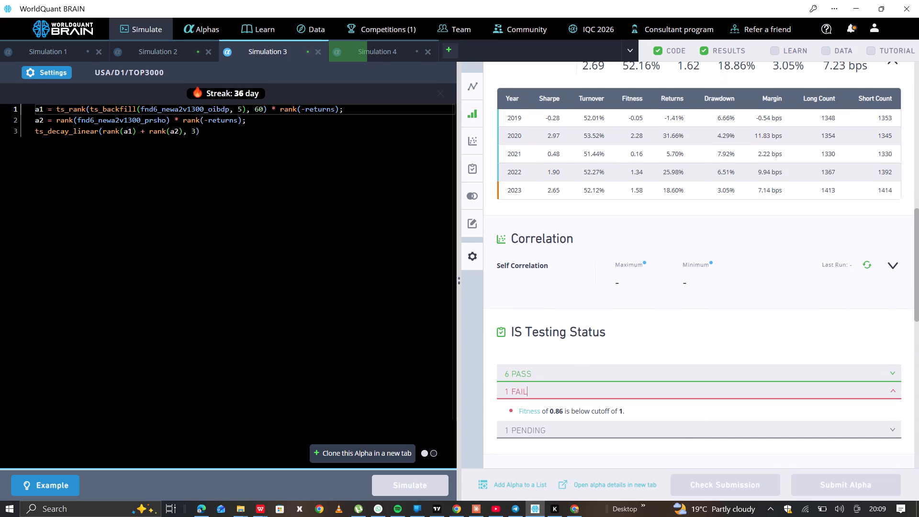
Change the decay value in Simulation 3's settings, apply it and simulate the combined alpha again.
{"action": "left_click", "coordinate": [56, 66]}
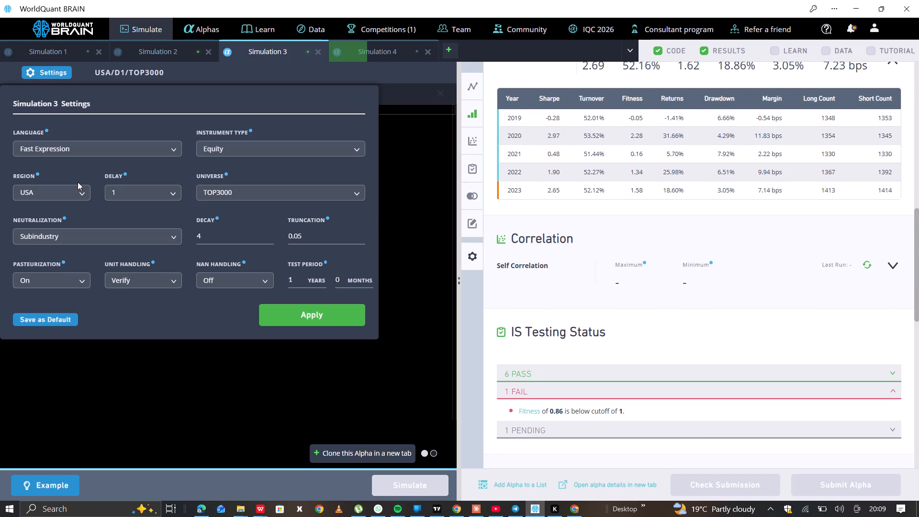
{"action": "double_click", "coordinate": [269, 234]}
{"action": "left_click", "coordinate": [290, 308]}
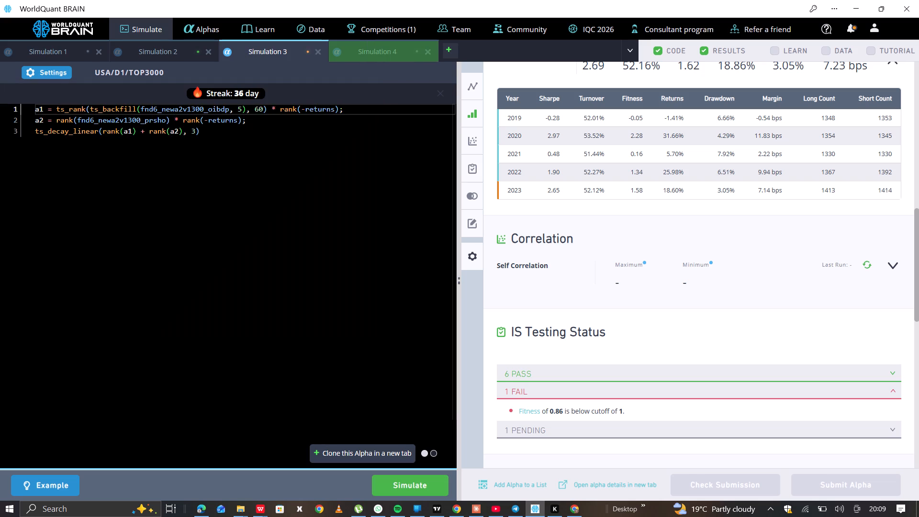
{"action": "left_click", "coordinate": [399, 476]}
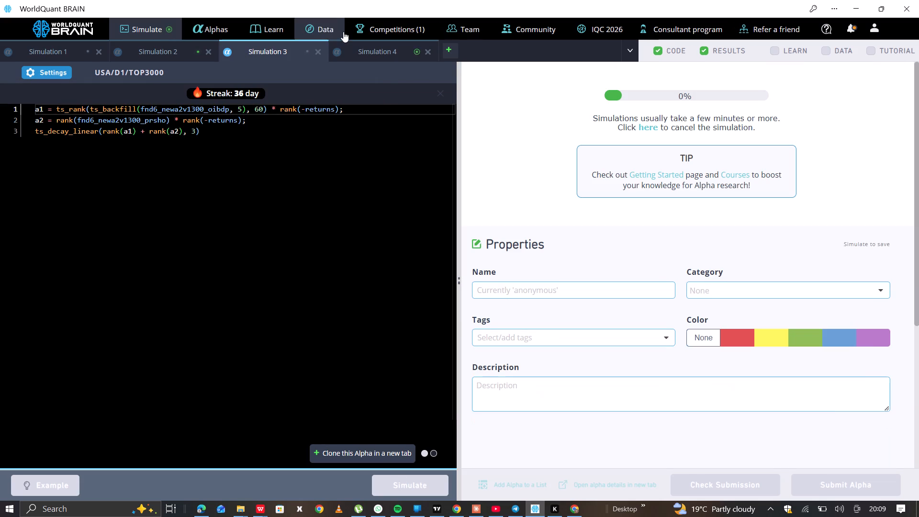
Reveal Simulation 4's test-period chart, shorten the ts_backfill window of fnd6_pnrsho to 25 and simulate the expression.
{"action": "left_click", "coordinate": [347, 53]}
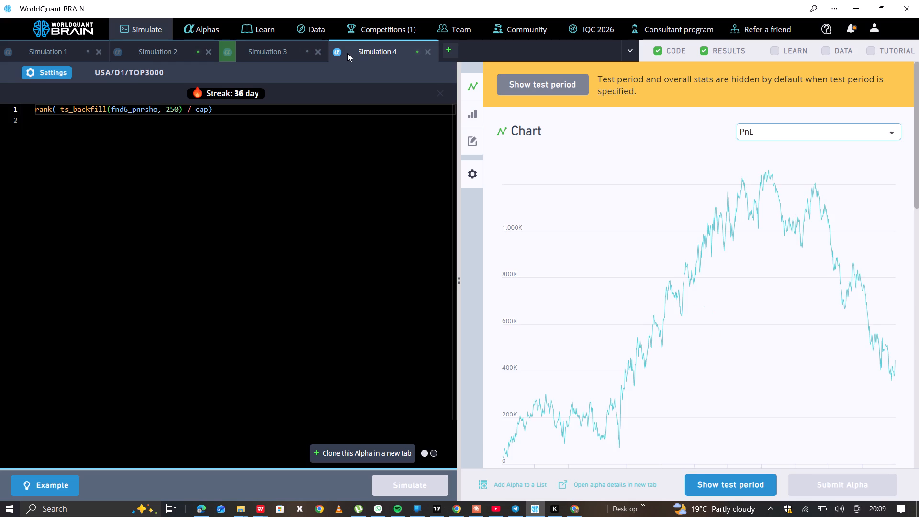
{"action": "left_click", "coordinate": [706, 483]}
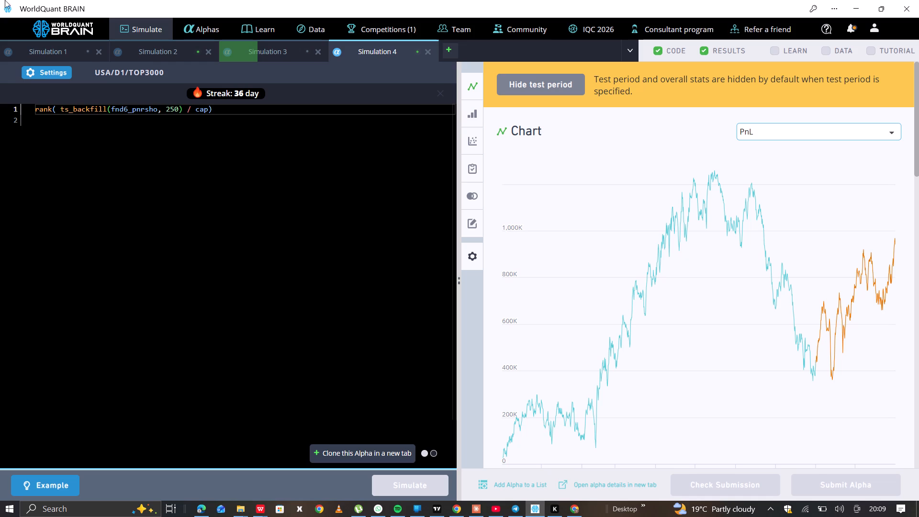
{"action": "left_click", "coordinate": [178, 112]}
{"action": "key", "text": "BackSpace"}
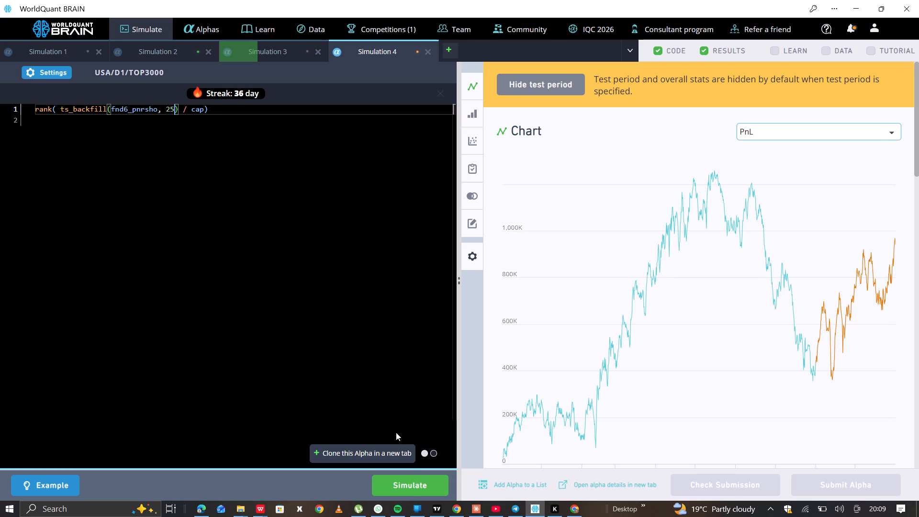
{"action": "left_click", "coordinate": [418, 481]}
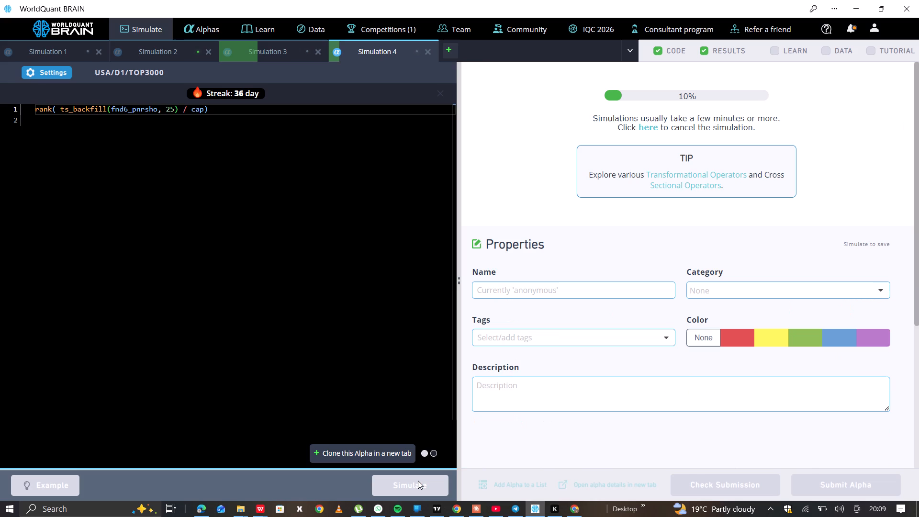
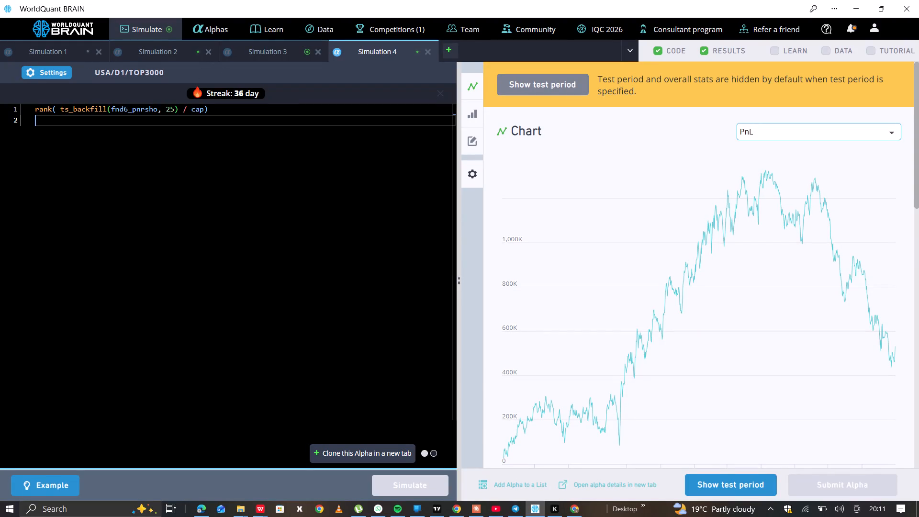
Strip the rank wrapper and the division by cap from Simulation 4's expression, leaving ts_backfill(fnd6_pnrsho, 25), and simulate it.
{"action": "left_click", "coordinate": [226, 111]}
{"action": "key", "text": "BackSpace"}
{"action": "key", "text": "BackSpace"}
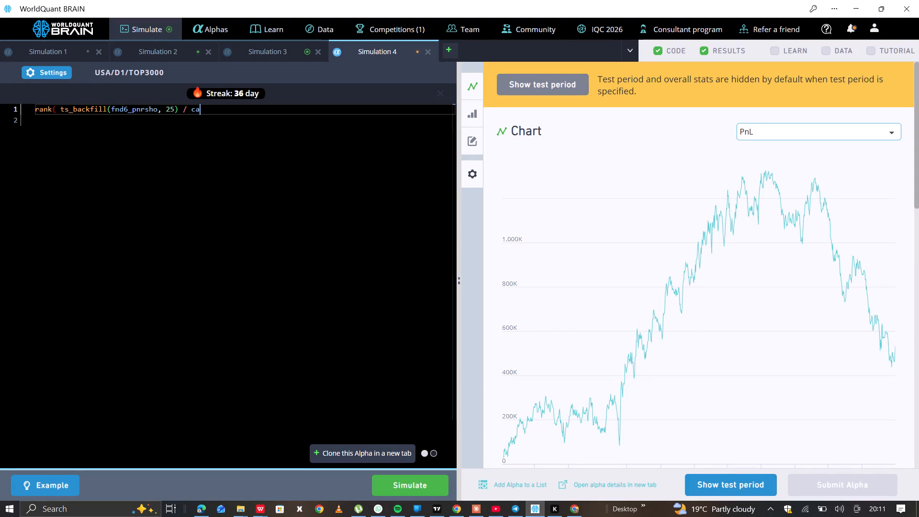
{"action": "key", "text": "BackSpace"}
{"action": "key", "text": "BackSpace"}
{"action": "key", "text": "BackSpace"}
{"action": "key", "text": "BackSpace"}
{"action": "key", "text": "BackSpace"}
{"action": "left_click", "coordinate": [60, 111]}
{"action": "key", "text": "BackSpace"}
{"action": "key", "text": "BackSpace"}
{"action": "key", "text": "BackSpace"}
{"action": "key", "text": "BackSpace"}
{"action": "key", "text": "BackSpace"}
{"action": "key", "text": "BackSpace"}
{"action": "key", "text": "BackSpace"}
{"action": "key", "text": "BackSpace"}
{"action": "key", "text": "BackSpace"}
{"action": "key", "text": "BackSpace"}
{"action": "key", "text": "BackSpace"}
{"action": "key", "text": "BackSpace"}
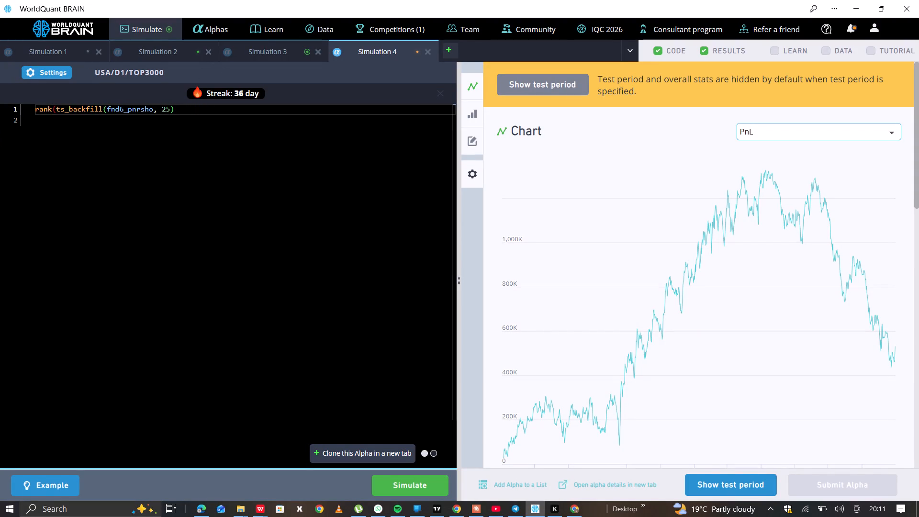
{"action": "left_click", "coordinate": [417, 476]}
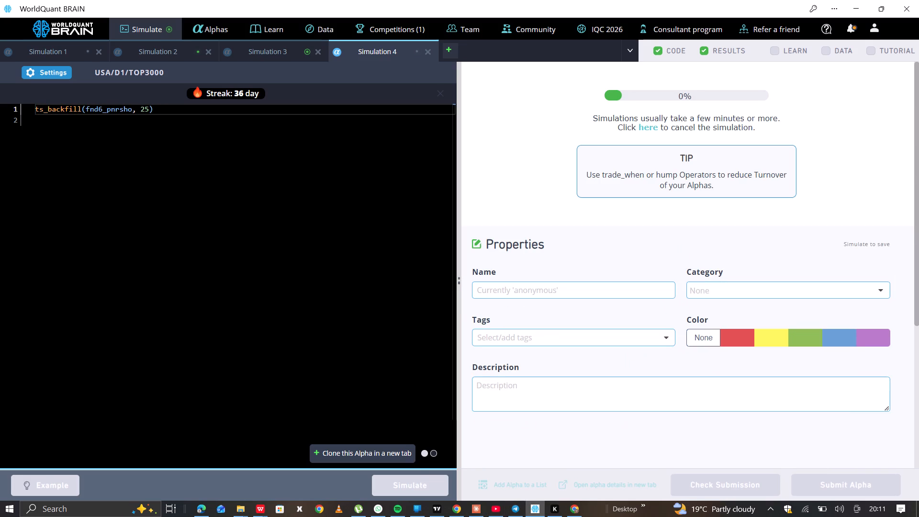
Reveal Simulation 3's test-period results and examine the IS-period summary and the failed check under IS Testing Status.
{"action": "left_click", "coordinate": [272, 59]}
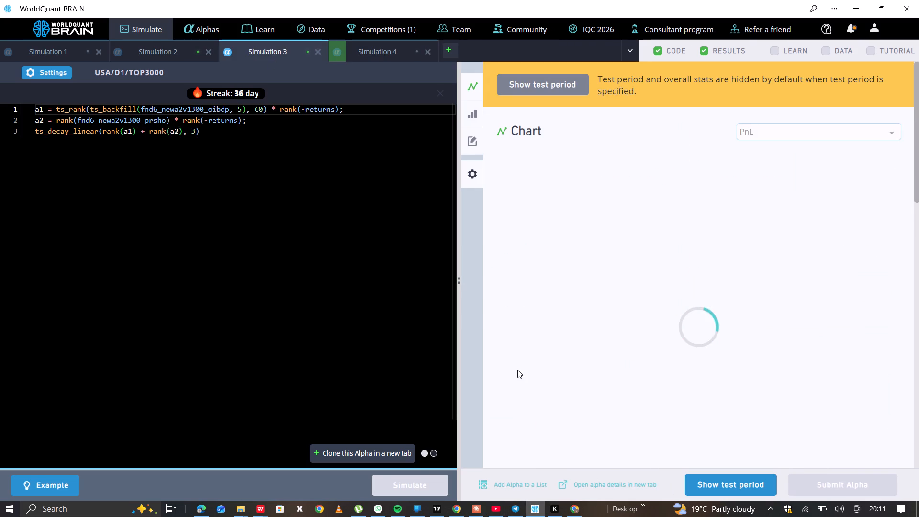
{"action": "left_click", "coordinate": [713, 479]}
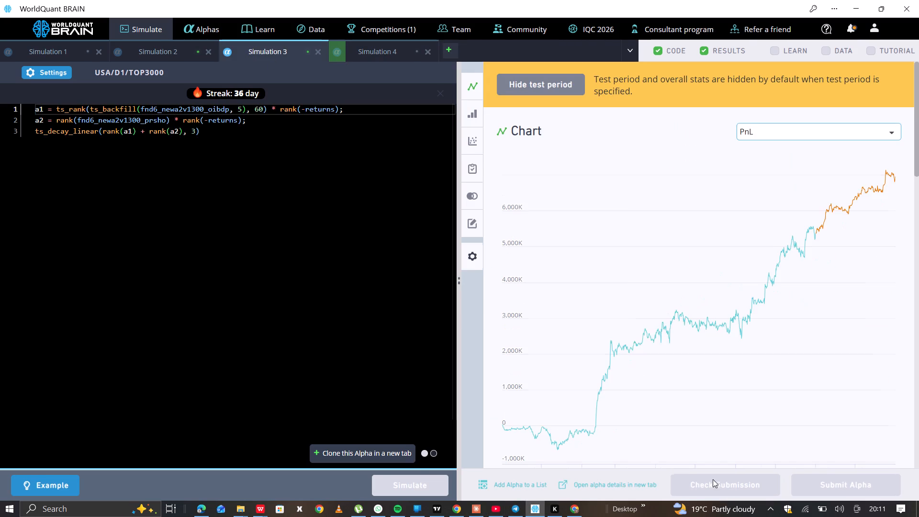
{"action": "scroll", "coordinate": [707, 292], "scroll_direction": "down", "scroll_amount": 4}
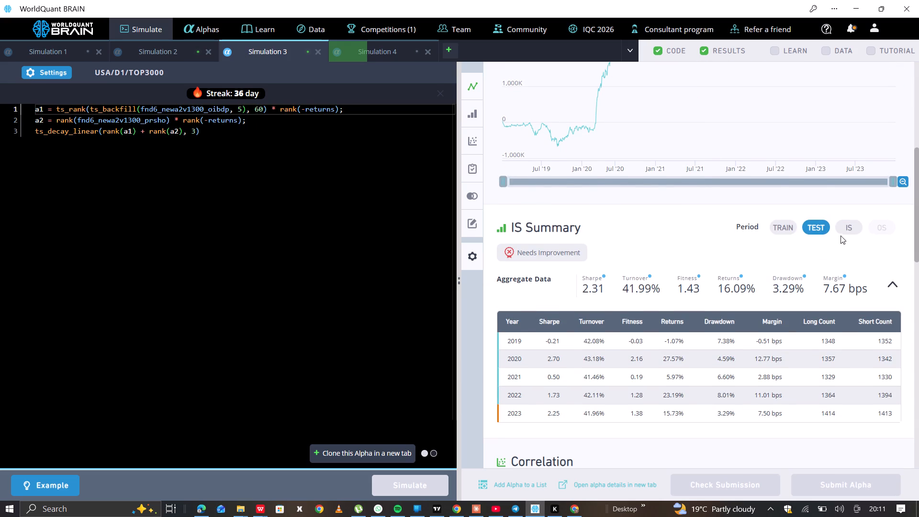
{"action": "left_click", "coordinate": [849, 231]}
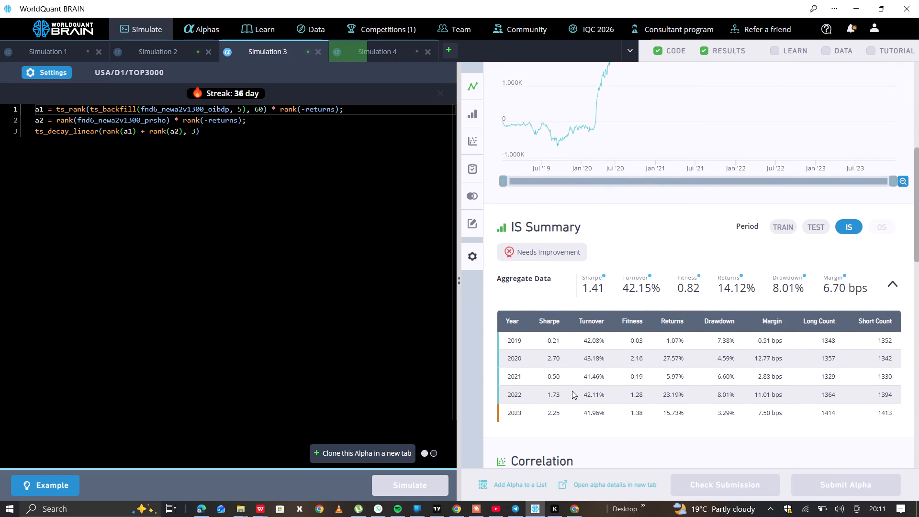
{"action": "scroll", "coordinate": [572, 391], "scroll_direction": "down", "scroll_amount": 5}
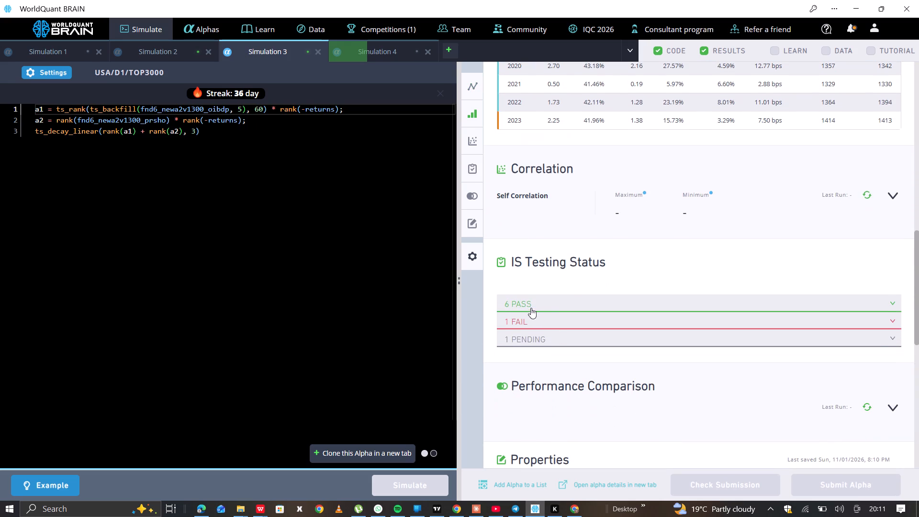
{"action": "left_click", "coordinate": [532, 320]}
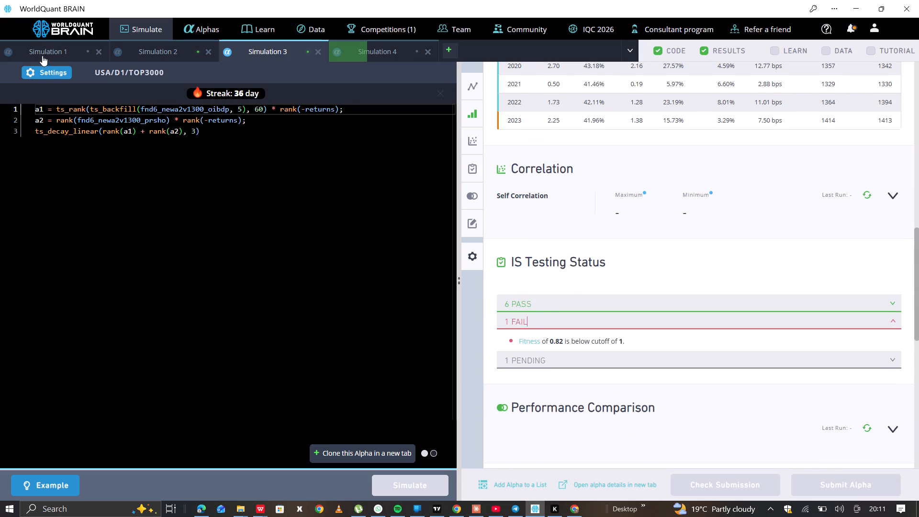
Set Simulation 3's decay to 8, apply the settings and simulate the combined alpha again.
{"action": "left_click", "coordinate": [53, 72]}
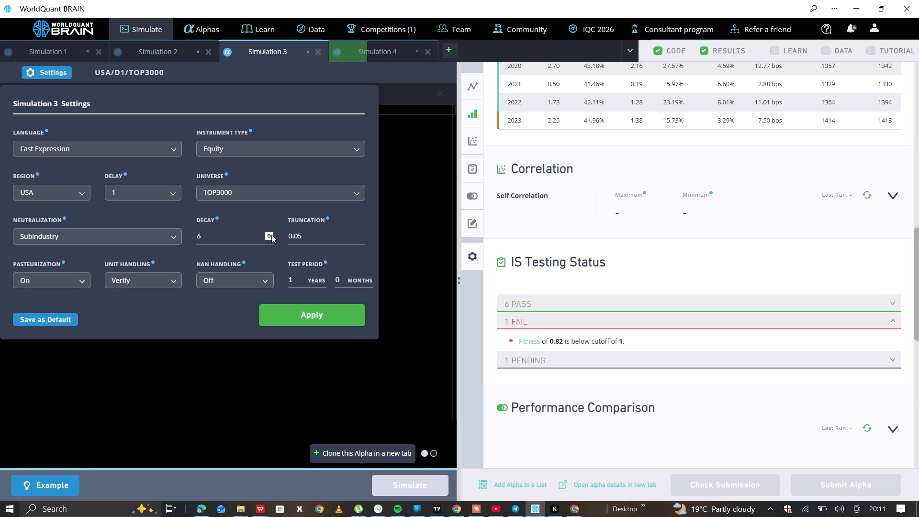
{"action": "left_click", "coordinate": [271, 233]}
{"action": "left_click", "coordinate": [271, 233]}
{"action": "left_click", "coordinate": [299, 313]}
{"action": "left_click", "coordinate": [429, 490]}
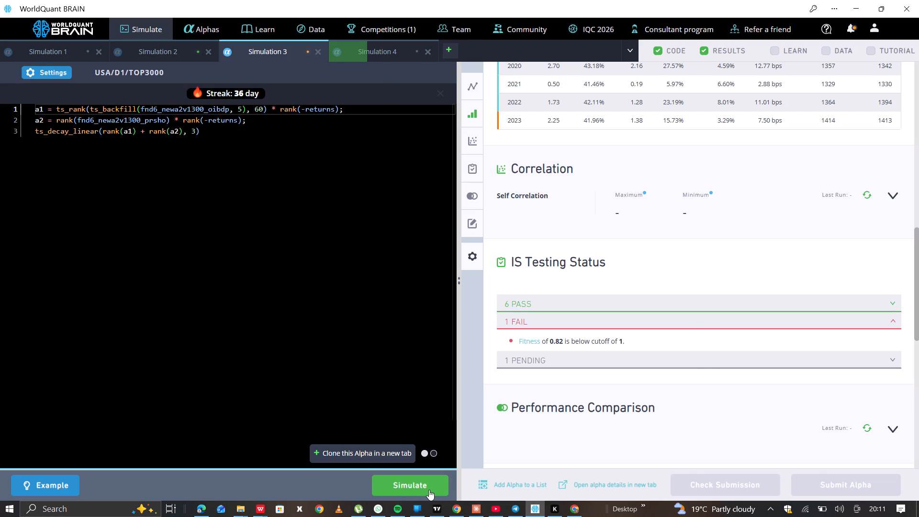
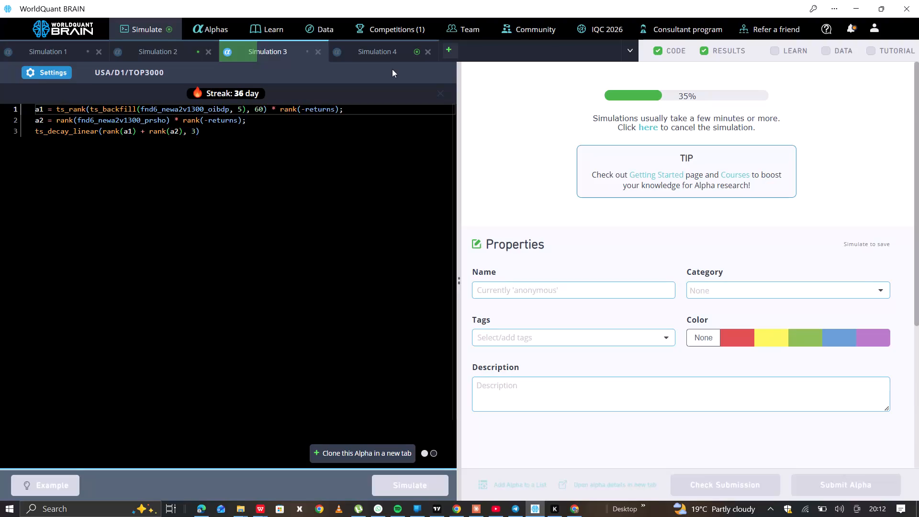
Reveal Simulation 4's test-period results and examine the PnL chart, the IS Summary and the failed checks under IS Testing Status.
{"action": "left_click", "coordinate": [384, 53]}
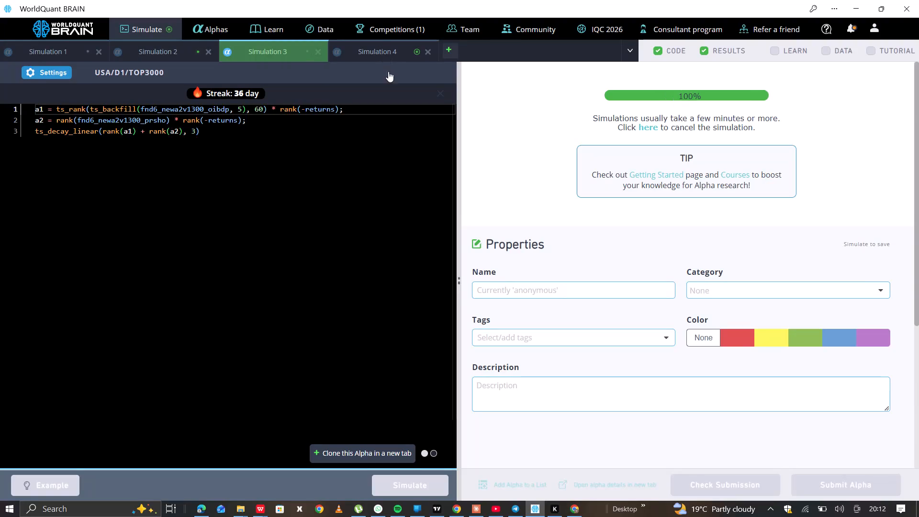
{"action": "left_click", "coordinate": [732, 480]}
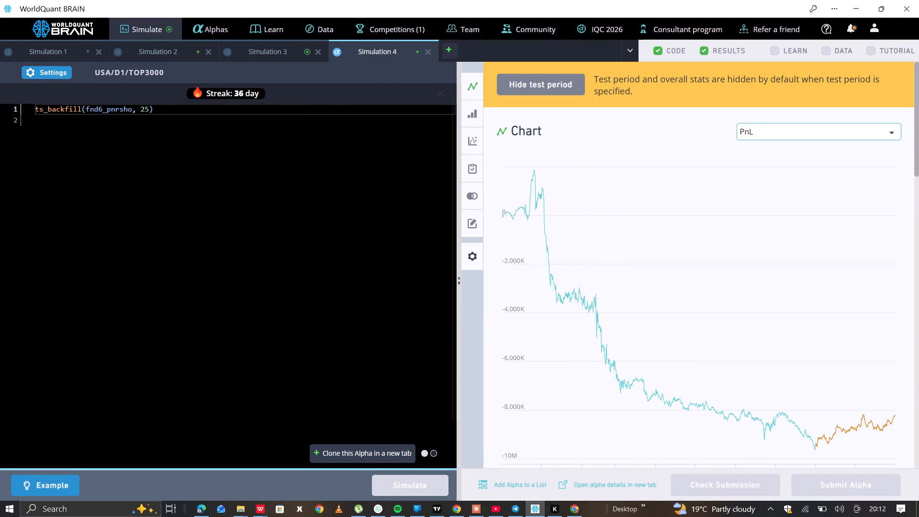
{"action": "left_click", "coordinate": [160, 115]}
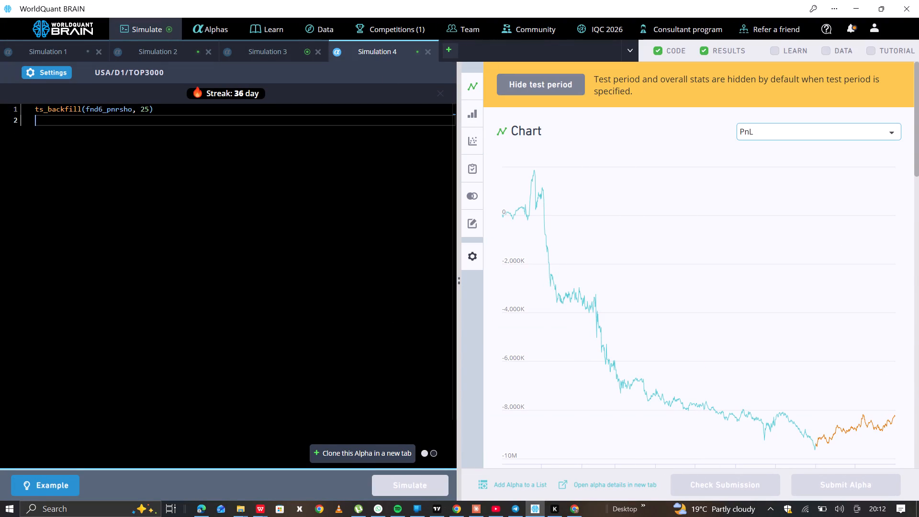
{"action": "left_click", "coordinate": [160, 114]}
{"action": "left_click", "coordinate": [36, 116]}
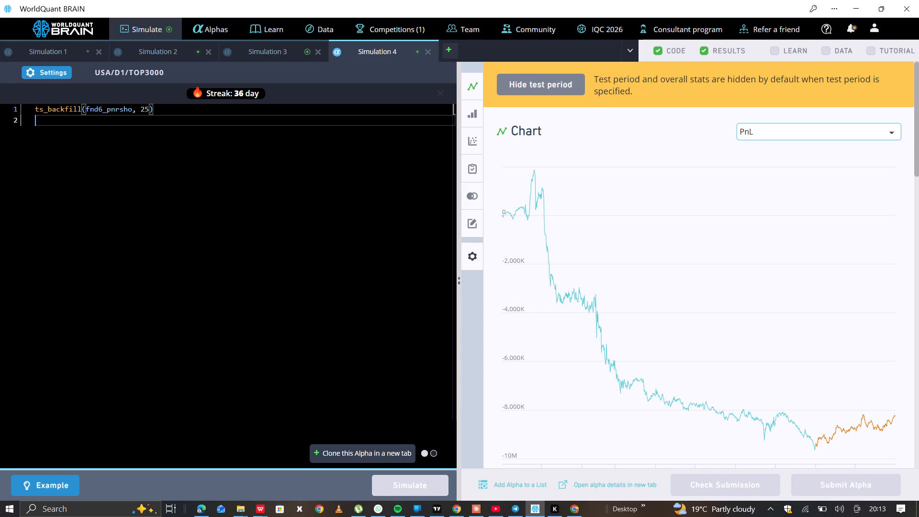
{"action": "left_click", "coordinate": [37, 108]}
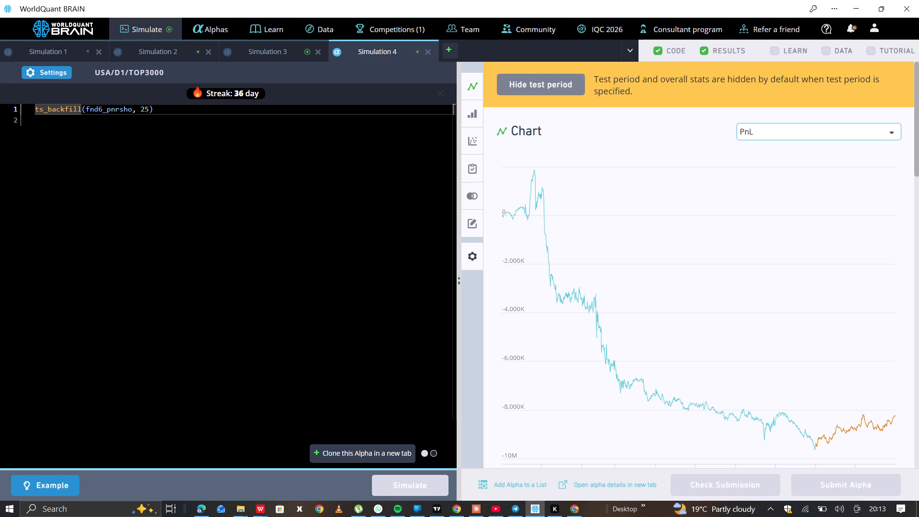
{"action": "left_click", "coordinate": [34, 110]}
{"action": "scroll", "coordinate": [556, 258], "scroll_direction": "down", "scroll_amount": 3}
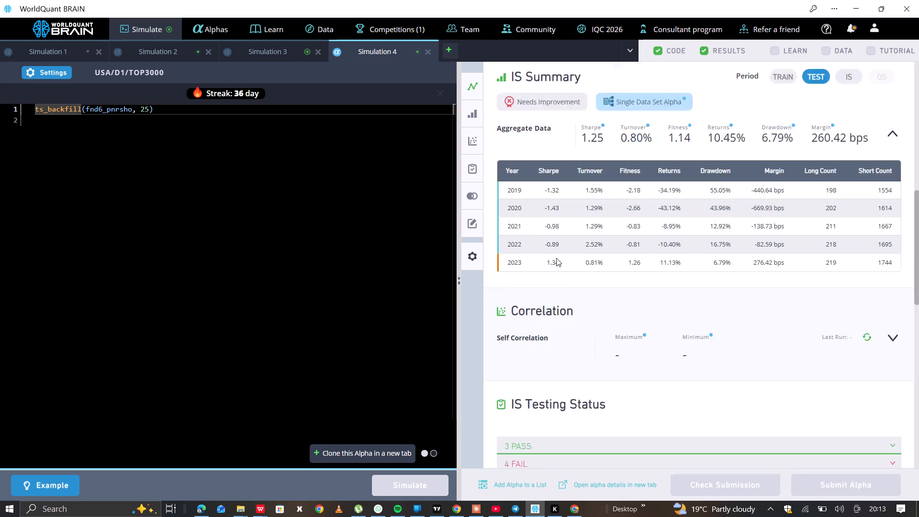
{"action": "scroll", "coordinate": [556, 258], "scroll_direction": "down", "scroll_amount": 3}
{"action": "left_click", "coordinate": [558, 202]}
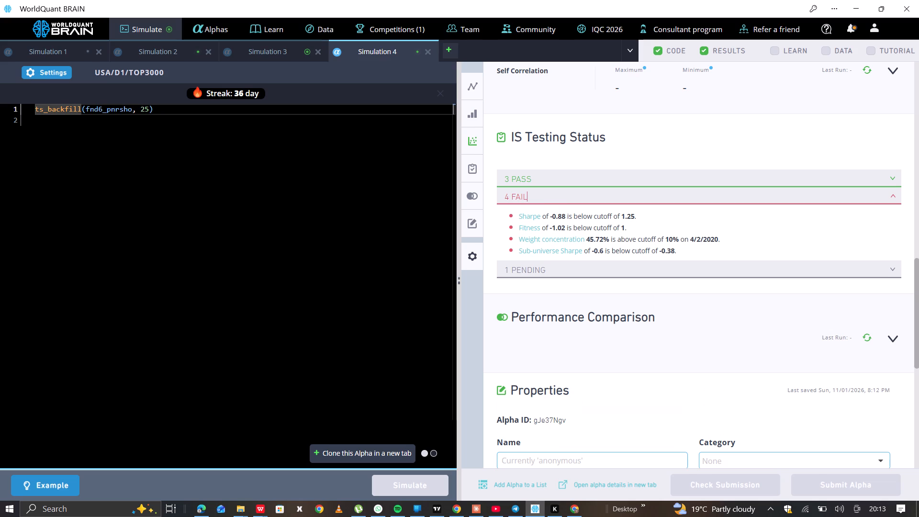
Wrap Simulation 4's backfill in a negated rank, making it -rank(ts_backfill(fnd6_pnrsho, 25)), and simulate it.
{"action": "left_click", "coordinate": [39, 114]}
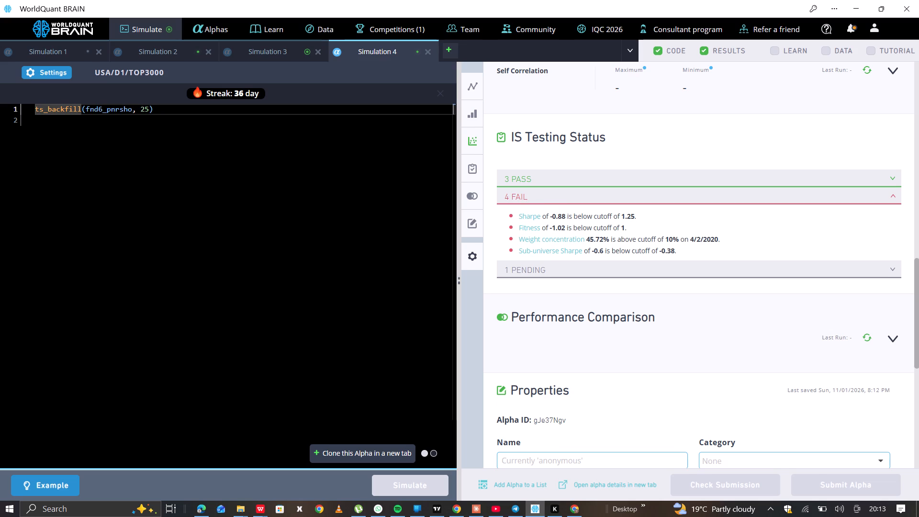
{"action": "left_click", "coordinate": [35, 112]}
{"action": "type", "text": "-rank("}
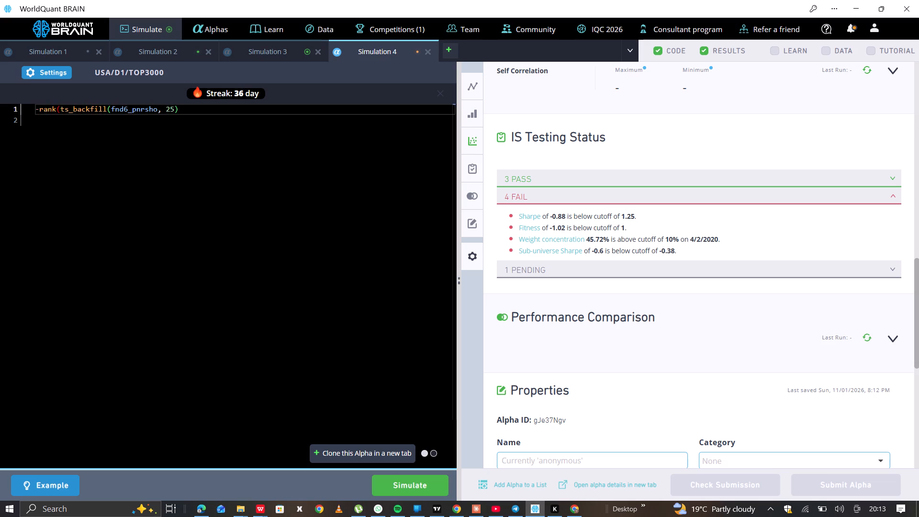
{"action": "left_click", "coordinate": [188, 120]}
{"action": "left_click", "coordinate": [185, 115]}
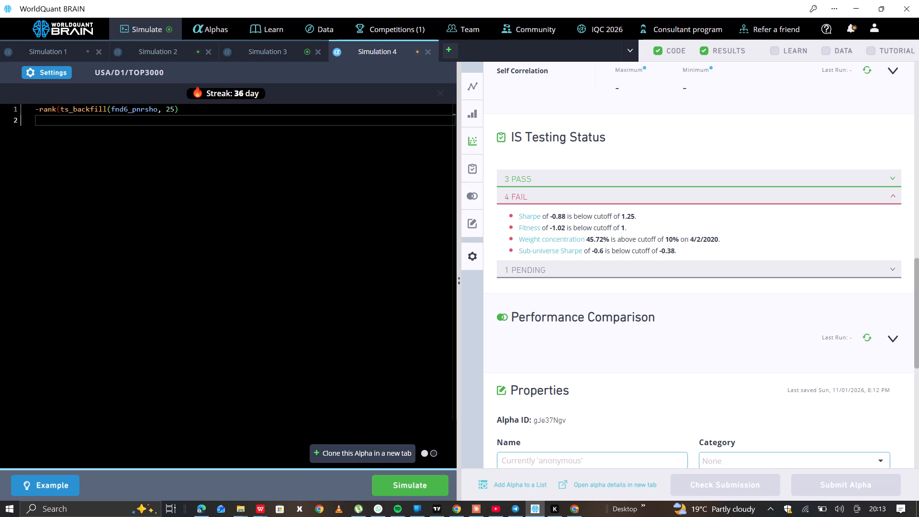
{"action": "left_click", "coordinate": [180, 109]}
{"action": "key", "text": "shift+parenright"}
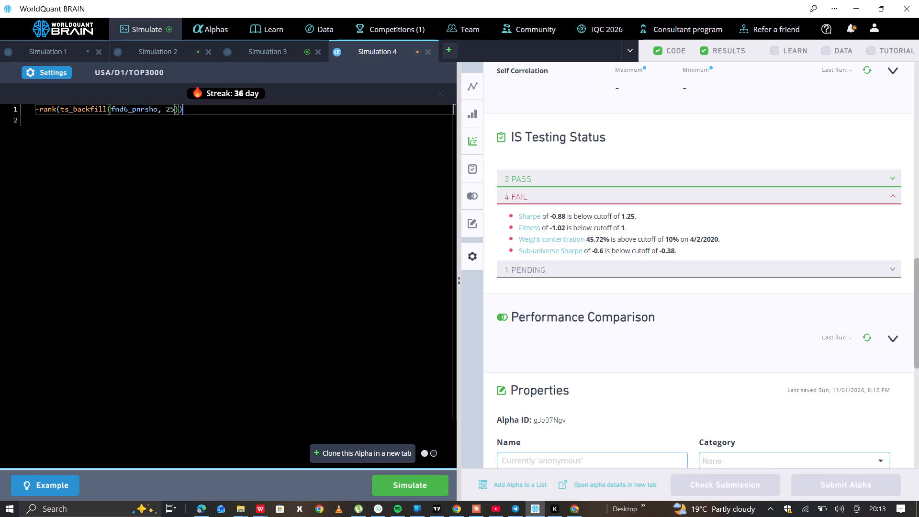
{"action": "left_click", "coordinate": [394, 482]}
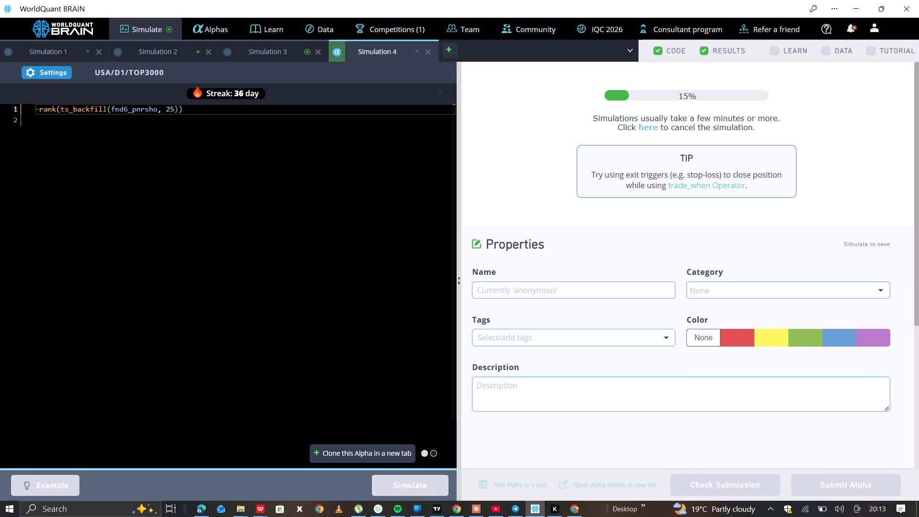
Reveal Simulation 3's test-period results and examine the PnL chart, yearly summary and failed check under IS Testing Status.
{"action": "left_click", "coordinate": [257, 49]}
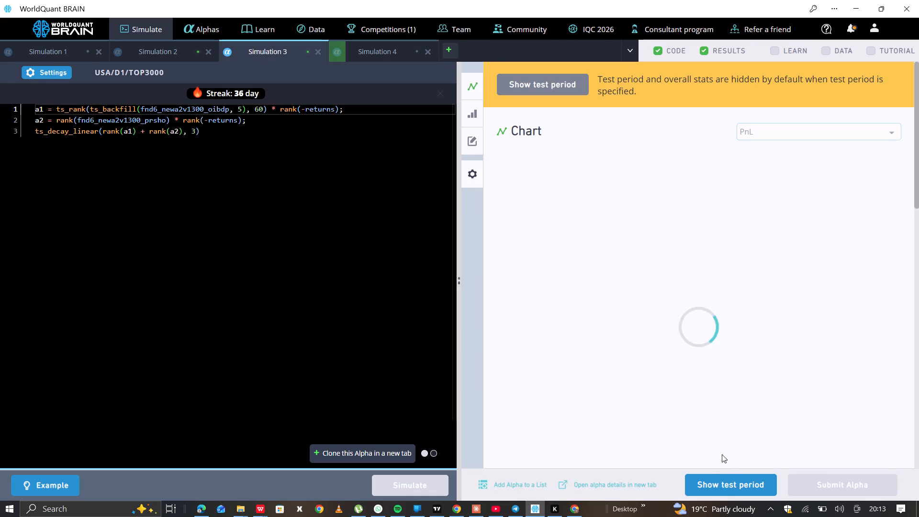
{"action": "left_click", "coordinate": [726, 490]}
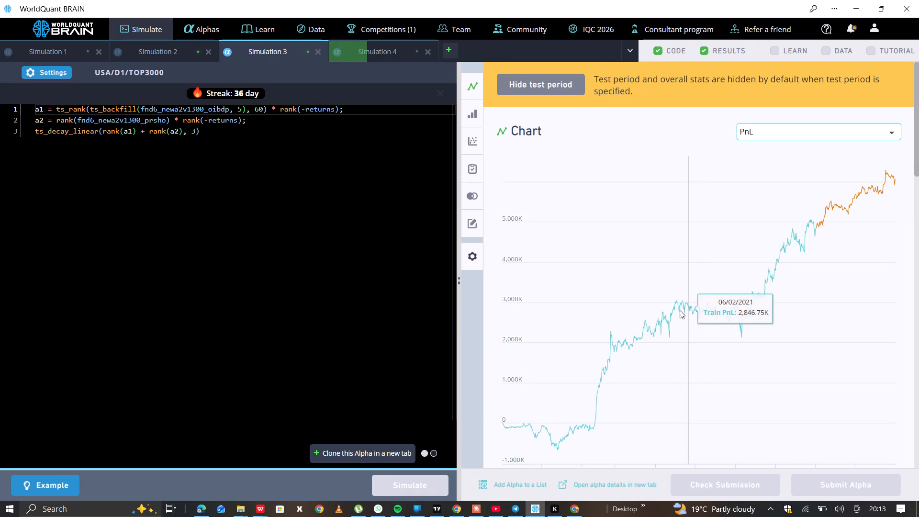
{"action": "scroll", "coordinate": [680, 310], "scroll_direction": "down", "scroll_amount": 5}
{"action": "left_click", "coordinate": [617, 363]}
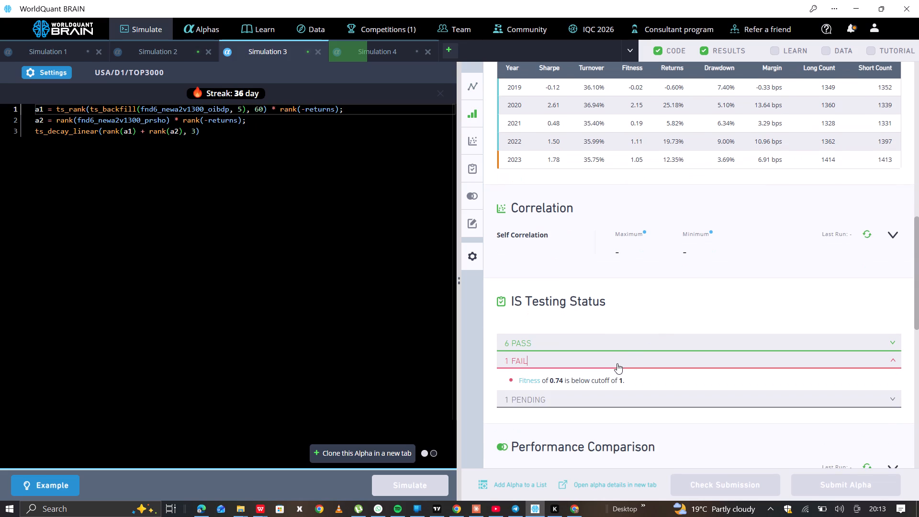
Set Simulation 3's decay to 2, apply the settings and simulate the combined alpha again.
{"action": "left_click", "coordinate": [33, 70]}
{"action": "triple_click", "coordinate": [269, 239]}
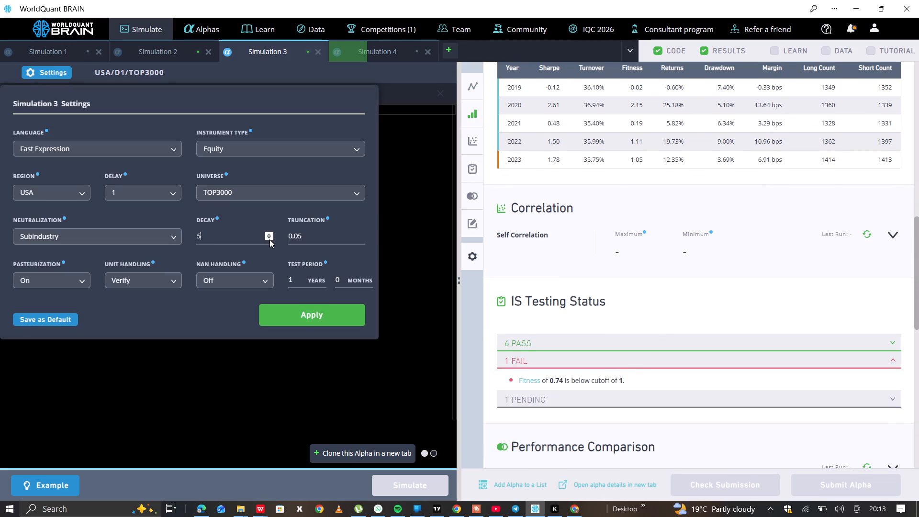
{"action": "double_click", "coordinate": [269, 239]}
{"action": "left_click", "coordinate": [269, 239]}
{"action": "left_click", "coordinate": [303, 323]}
{"action": "left_click", "coordinate": [437, 490]}
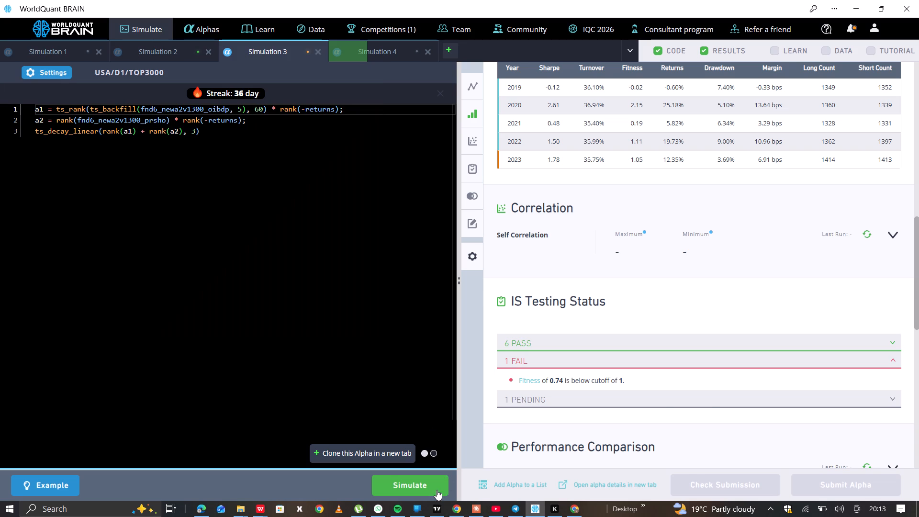
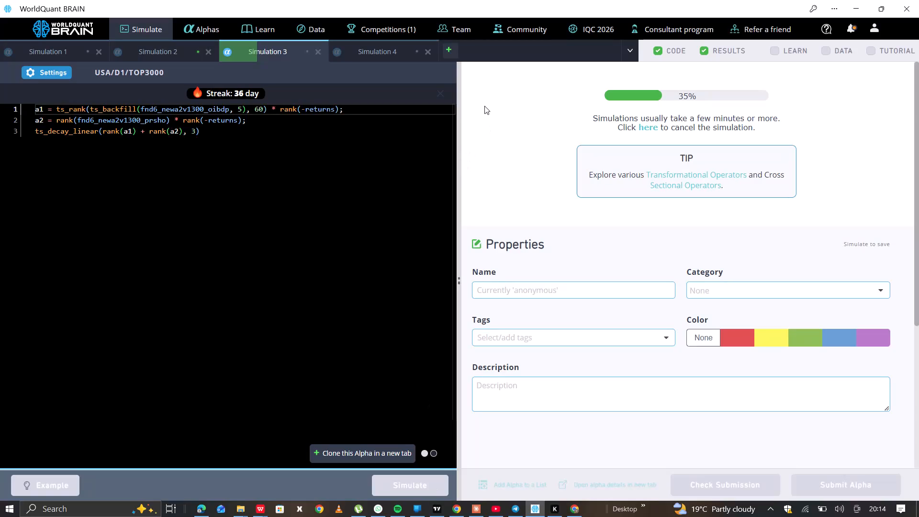
Reveal Simulation 4's test-period results and examine the PnL chart of the negated rank alpha.
{"action": "left_click", "coordinate": [385, 58]}
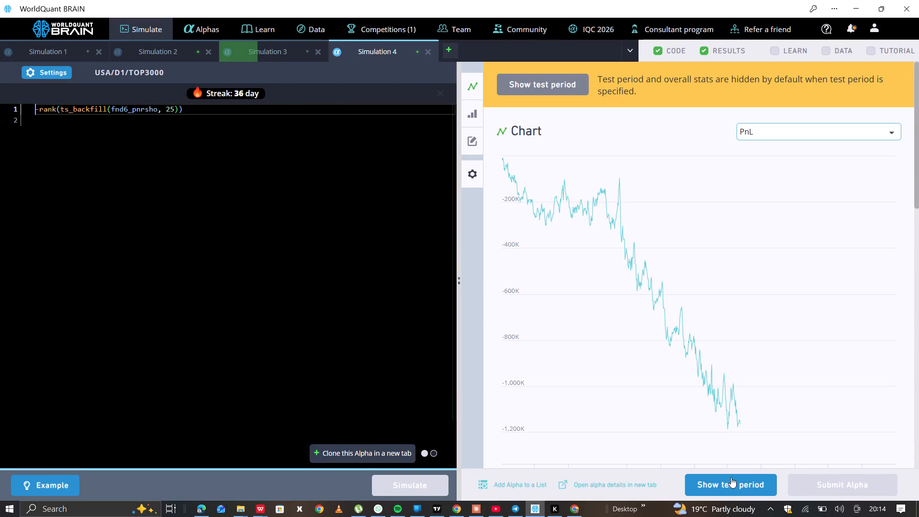
{"action": "left_click", "coordinate": [731, 477]}
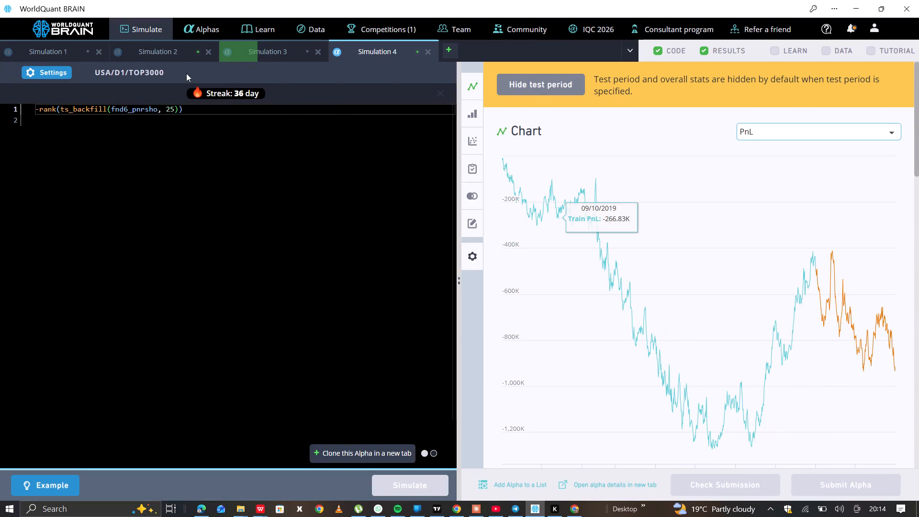
Multiply Simulation 4's expression by rank(-returns), making it -rank(ts_backfill(fnd6_pnrsho, 25))*rank(-returns), and simulate it.
{"action": "left_click", "coordinate": [191, 114]}
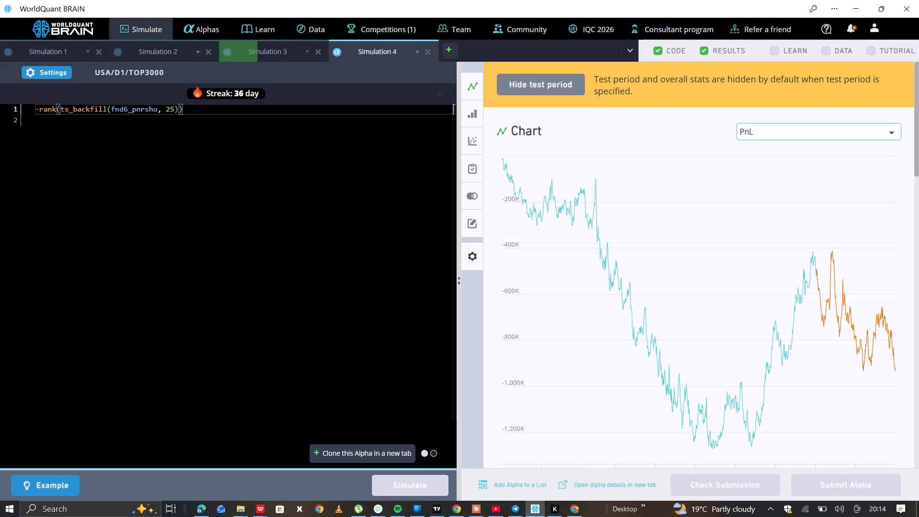
{"action": "type", "text": "*rank("}
{"action": "type", "text": "-returns"}
{"action": "left_click", "coordinate": [429, 478]}
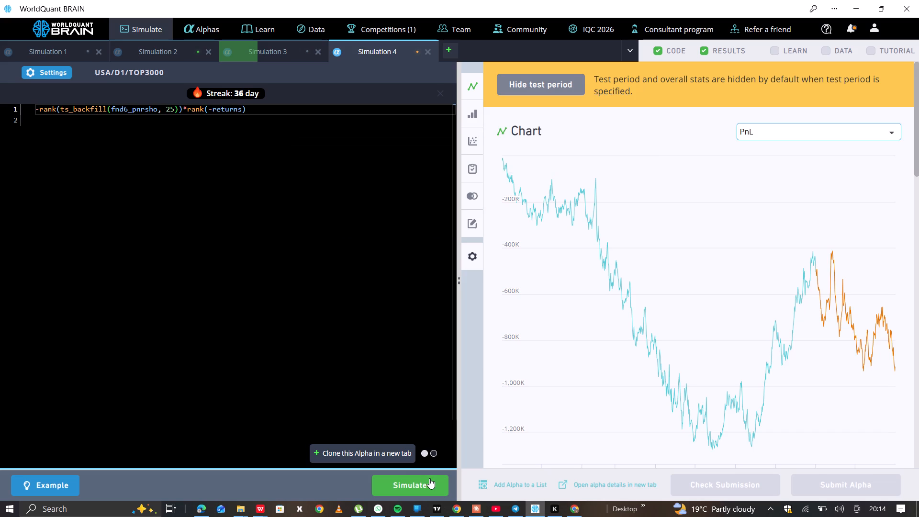
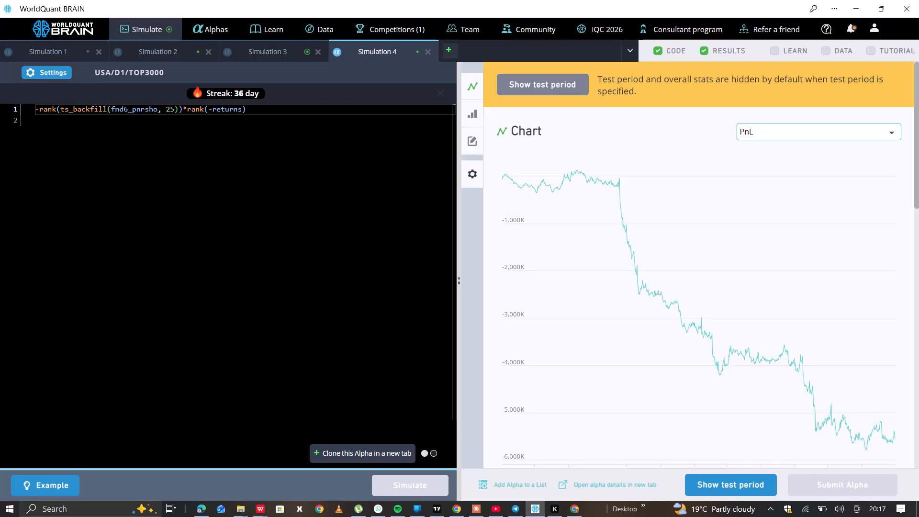
Change Simulation 4's returns factor to rank(returns), reveal the existing test-period results, and simulate the revised expression.
{"action": "left_click", "coordinate": [213, 113]}
{"action": "key", "text": "BackSpace"}
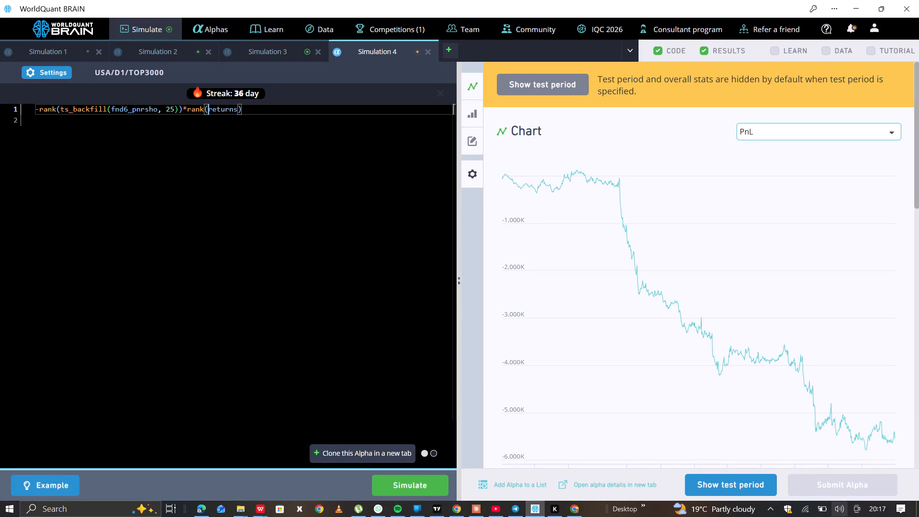
{"action": "left_click", "coordinate": [742, 478]}
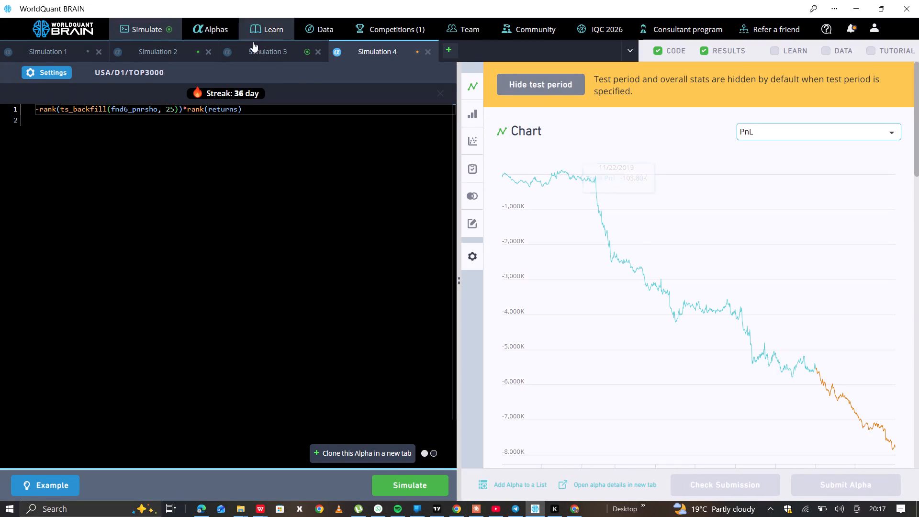
{"action": "left_click", "coordinate": [293, 48]}
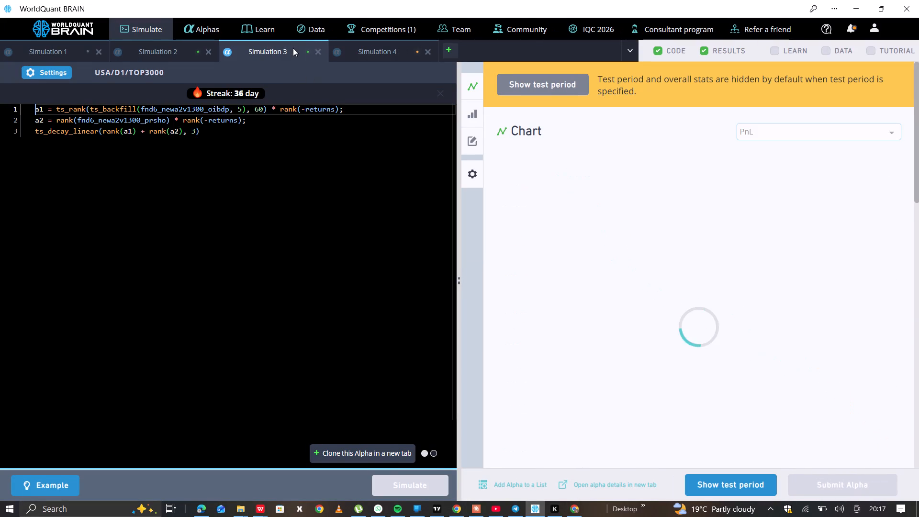
{"action": "left_click", "coordinate": [380, 53]}
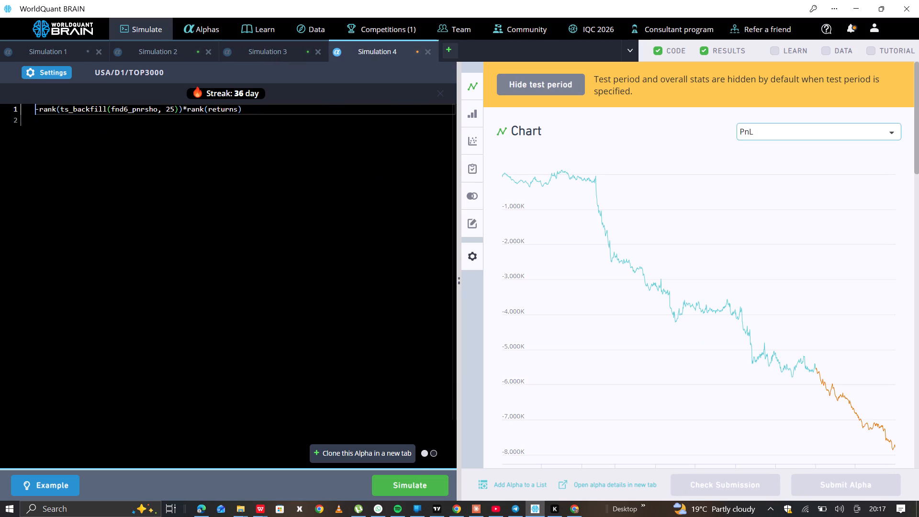
{"action": "left_click", "coordinate": [412, 475]}
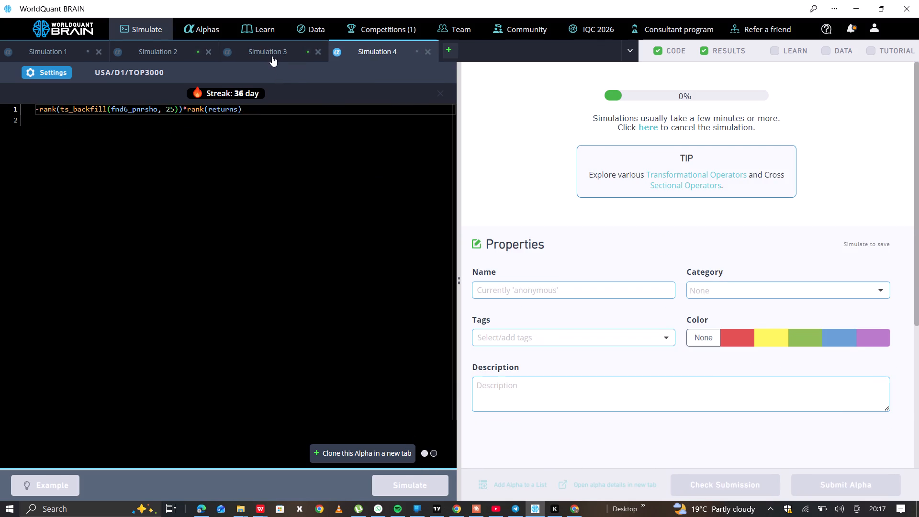
Reveal Simulation 3's test-period results and examine its yearly summary and the failed items under IS Testing Status.
{"action": "left_click", "coordinate": [271, 55]}
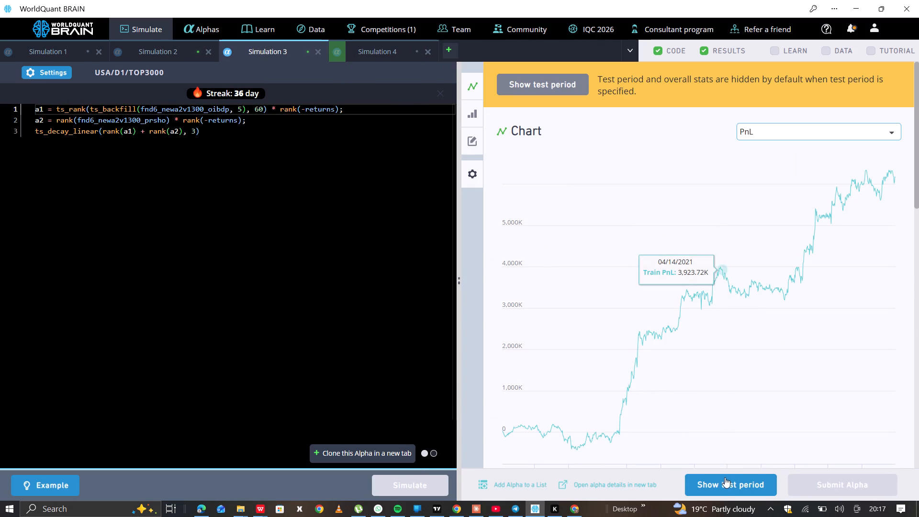
{"action": "left_click", "coordinate": [725, 479]}
{"action": "scroll", "coordinate": [682, 309], "scroll_direction": "down", "scroll_amount": 7}
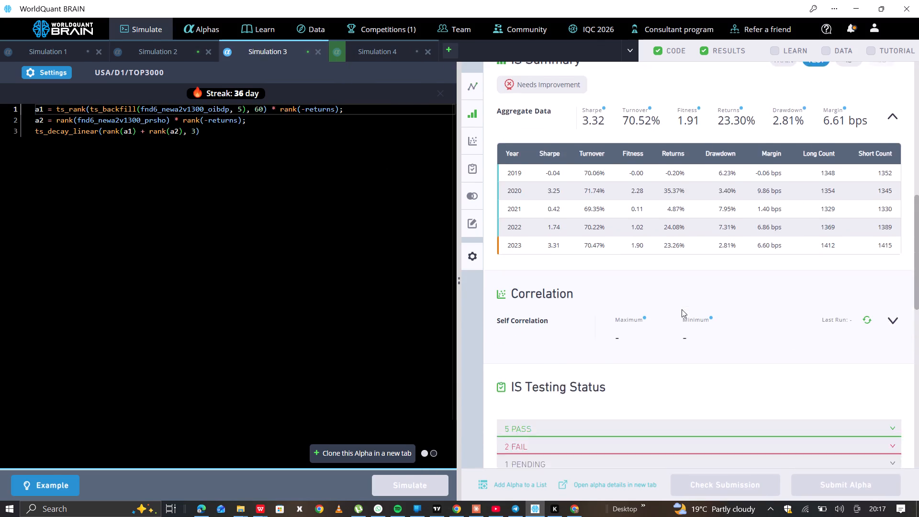
{"action": "scroll", "coordinate": [682, 309], "scroll_direction": "down", "scroll_amount": 2}
{"action": "left_click", "coordinate": [616, 278]}
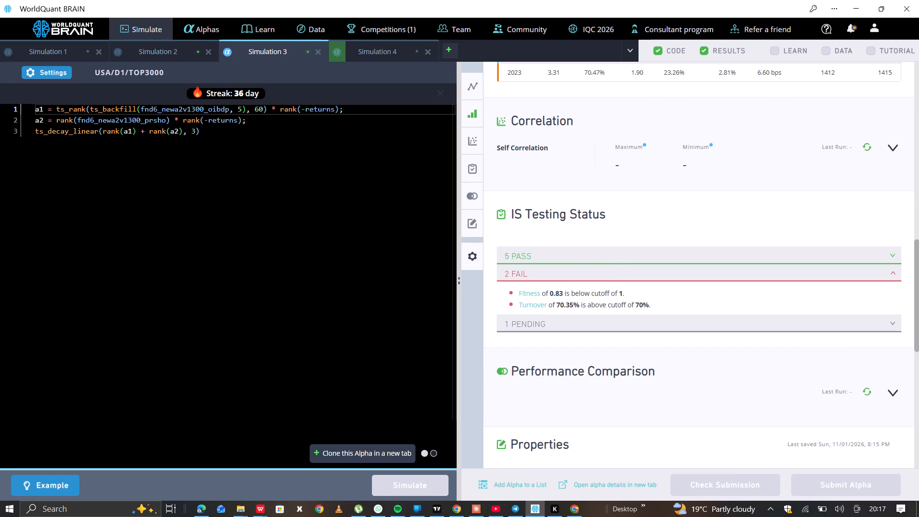
Set Simulation 3's decay to 4, raise its truncation, apply the settings, and simulate the alpha again.
{"action": "left_click", "coordinate": [33, 67]}
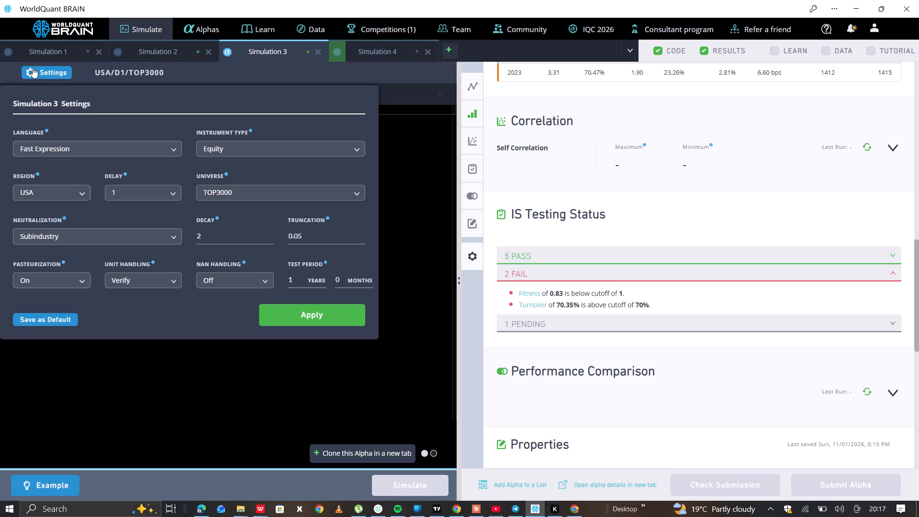
{"action": "left_click", "coordinate": [269, 235]}
{"action": "left_click", "coordinate": [269, 235]}
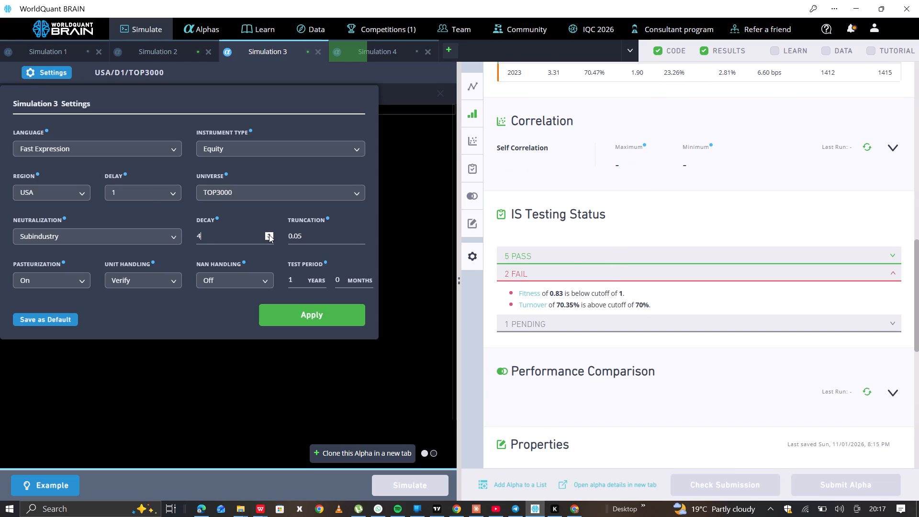
{"action": "double_click", "coordinate": [361, 235]}
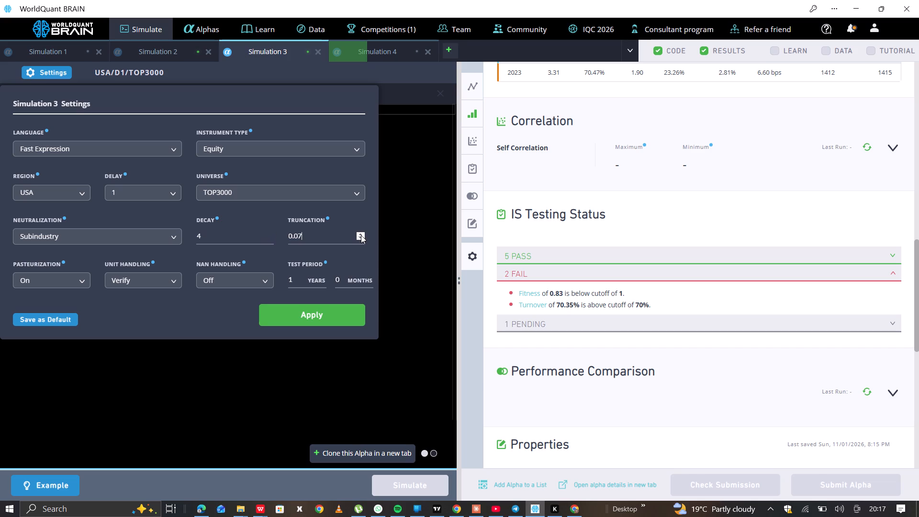
{"action": "left_click", "coordinate": [361, 235]}
{"action": "left_click", "coordinate": [336, 312]}
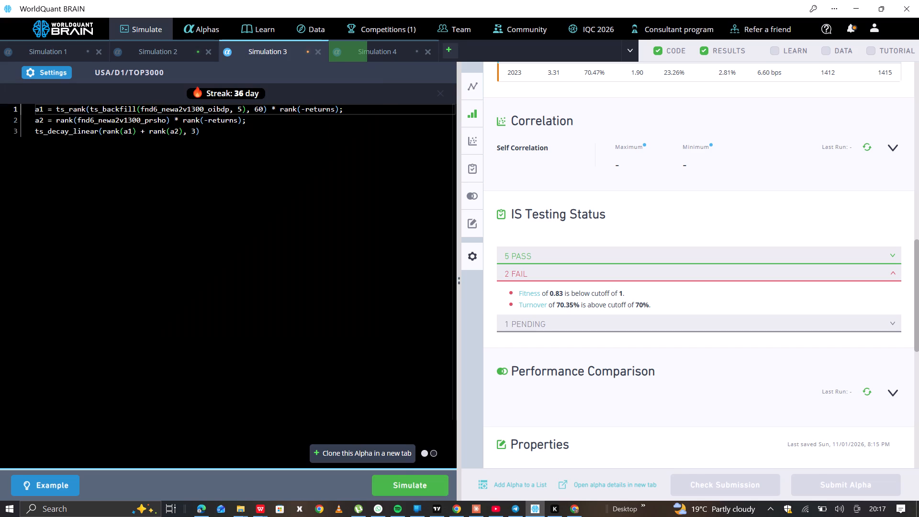
{"action": "left_click", "coordinate": [407, 493]}
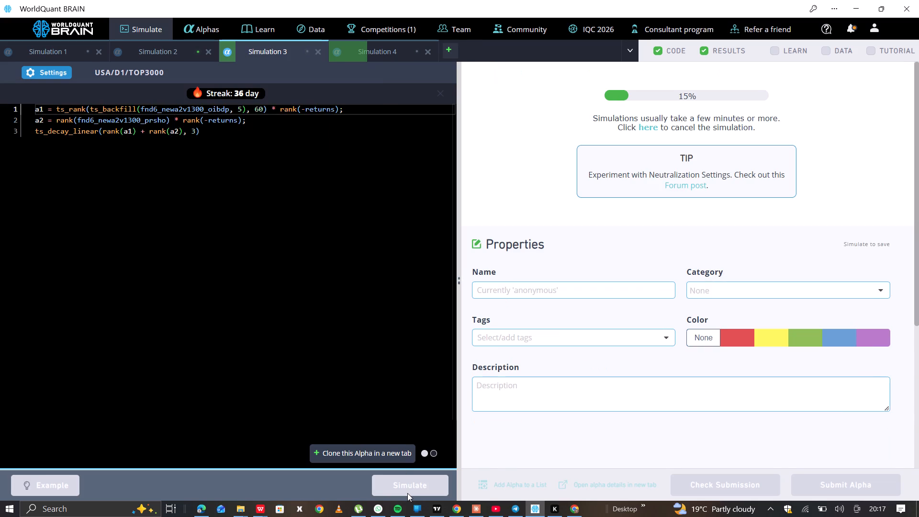
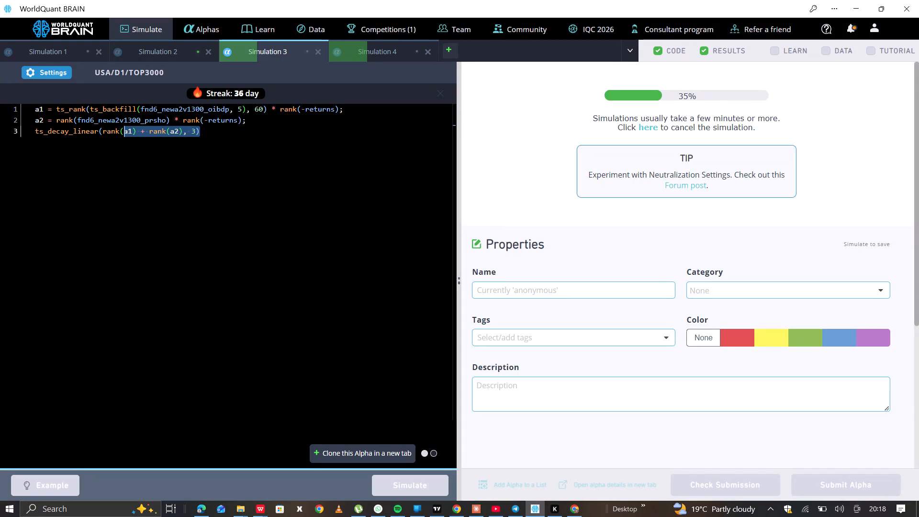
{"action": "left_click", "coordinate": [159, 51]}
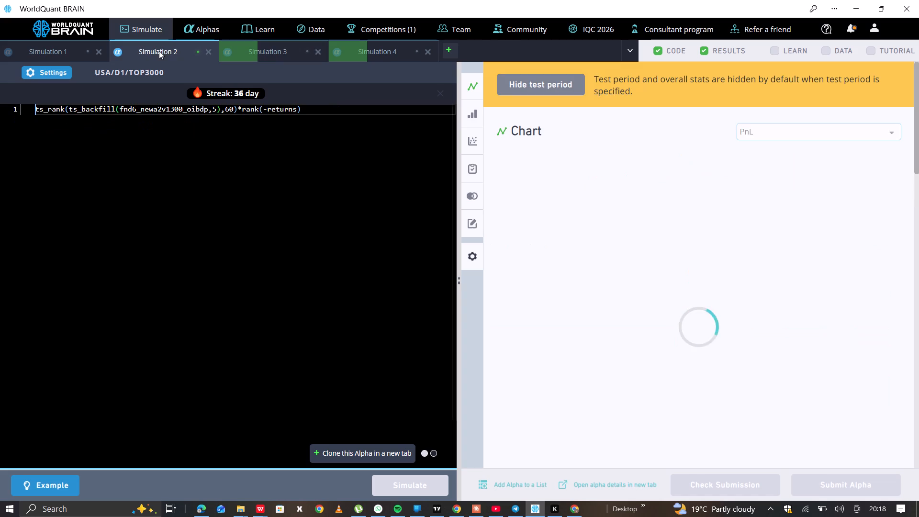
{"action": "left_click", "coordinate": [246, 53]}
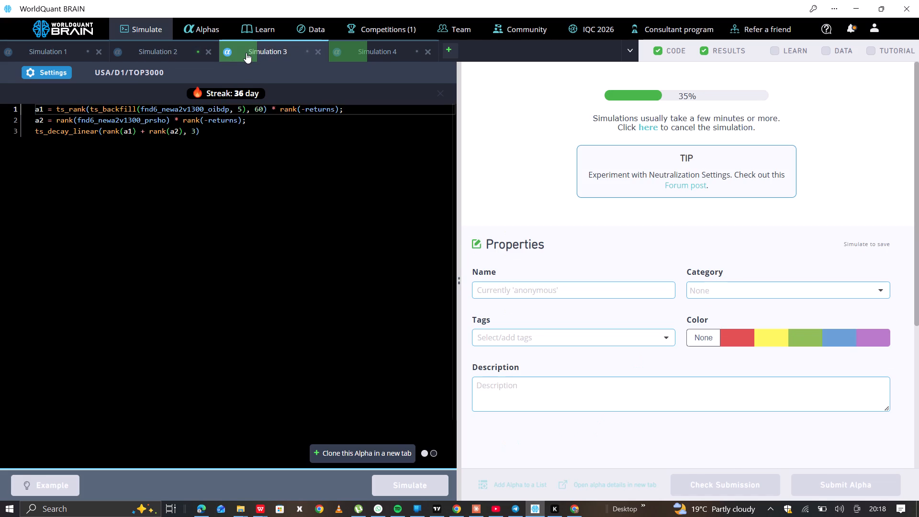
Open the Kenya country challenge leaderboard and sort the users by IS Score from highest to lowest to examine the ranking.
{"action": "left_click", "coordinate": [362, 22]}
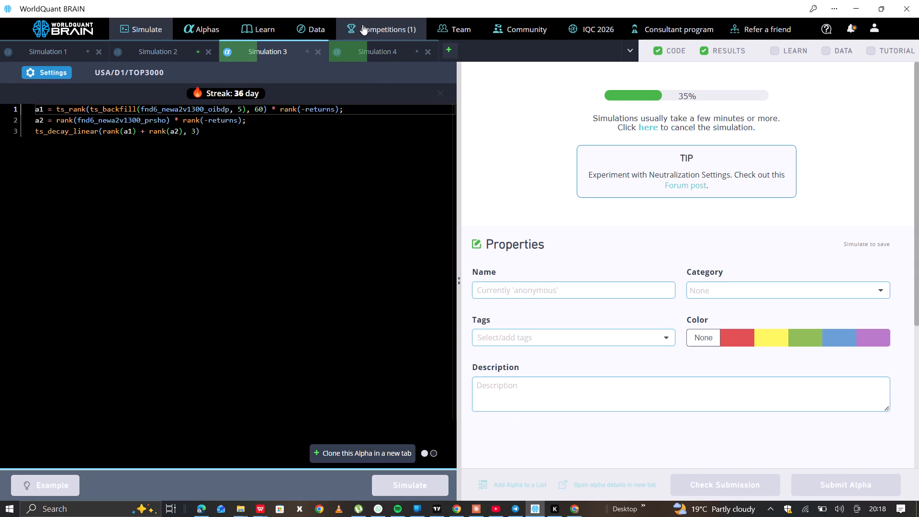
{"action": "left_click", "coordinate": [370, 50]}
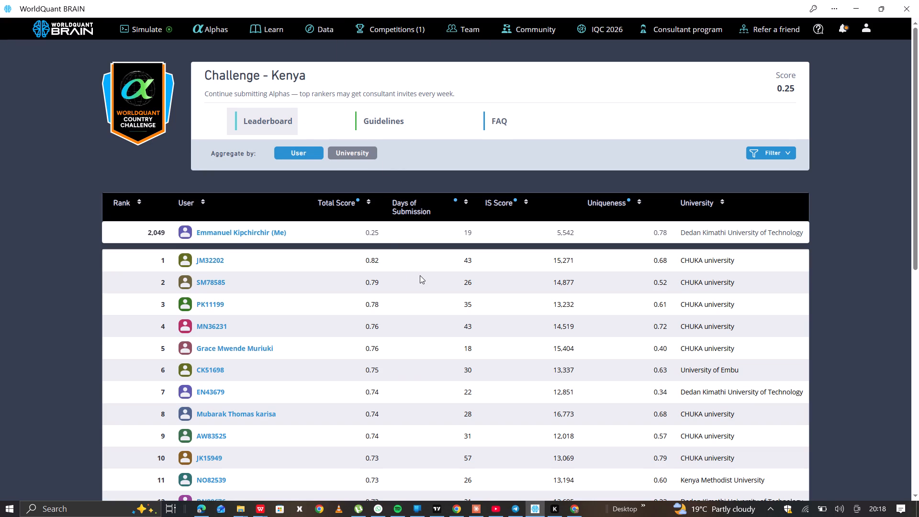
{"action": "left_click", "coordinate": [510, 203]}
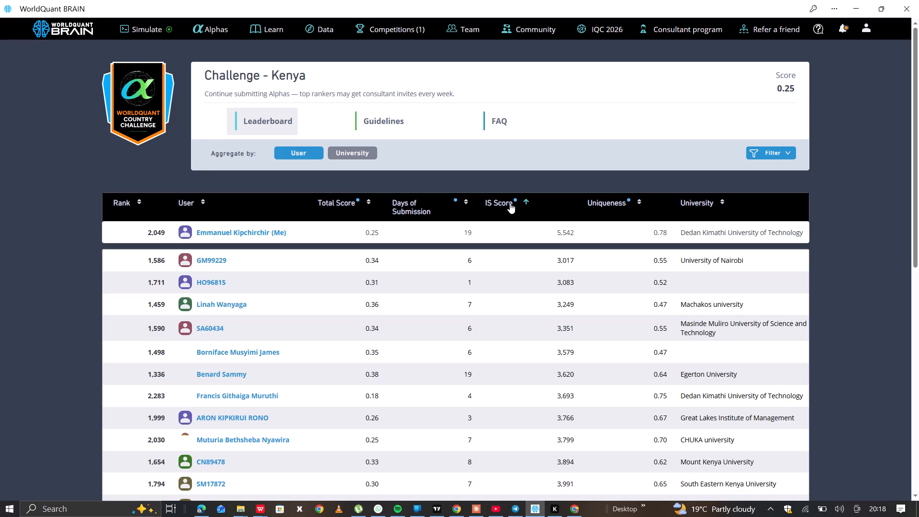
{"action": "left_click", "coordinate": [510, 203]}
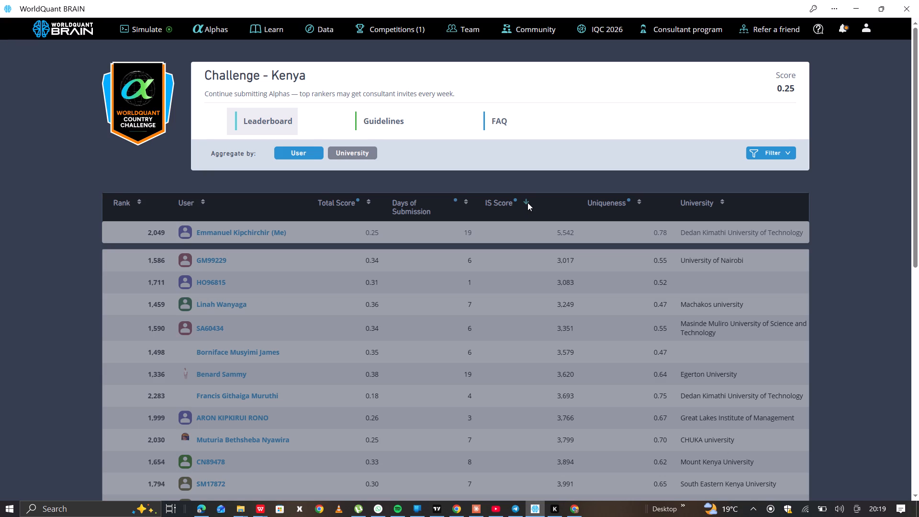
{"action": "left_click", "coordinate": [527, 202]}
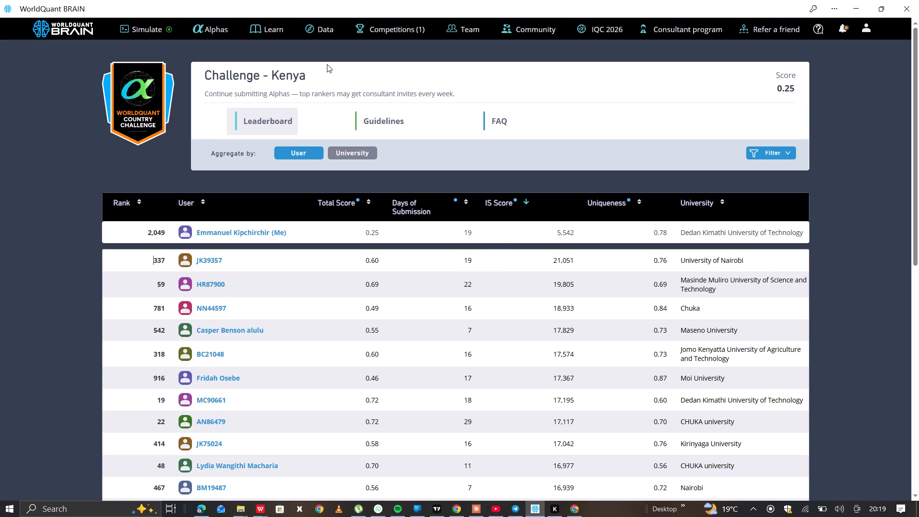
Return to the simulation workspace to check on the running alpha simulations.
{"action": "left_click", "coordinate": [144, 26]}
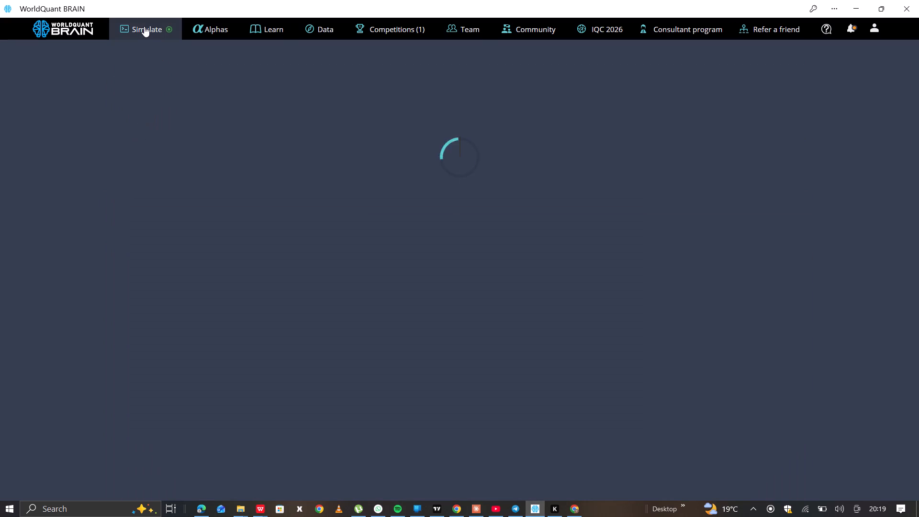
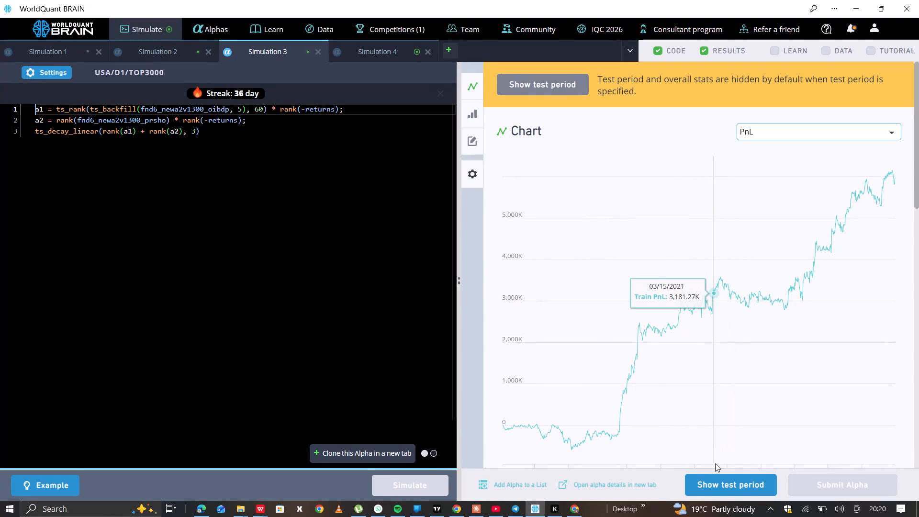
Reveal Simulation 3's test period and expand the failed check in its IS Testing Status to examine the reason.
{"action": "left_click", "coordinate": [715, 479]}
{"action": "scroll", "coordinate": [685, 354], "scroll_direction": "down", "scroll_amount": 6}
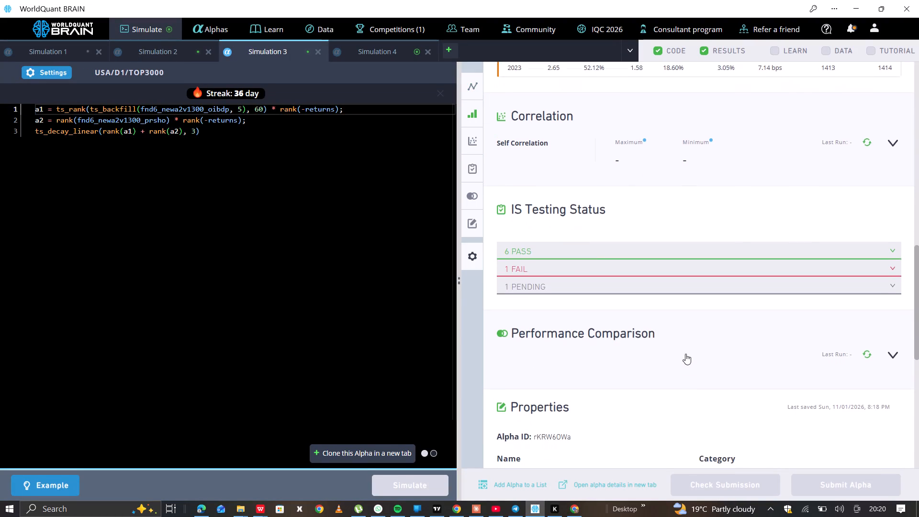
{"action": "scroll", "coordinate": [685, 354], "scroll_direction": "down", "scroll_amount": 1}
{"action": "left_click", "coordinate": [634, 255]}
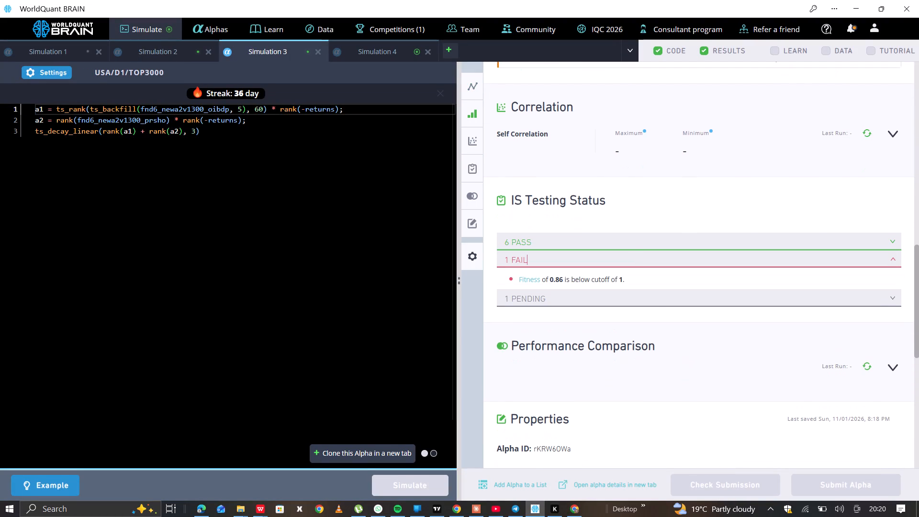
Set Simulation 3's truncation to 0.1, apply the settings and rerun the simulation.
{"action": "left_click", "coordinate": [65, 64]}
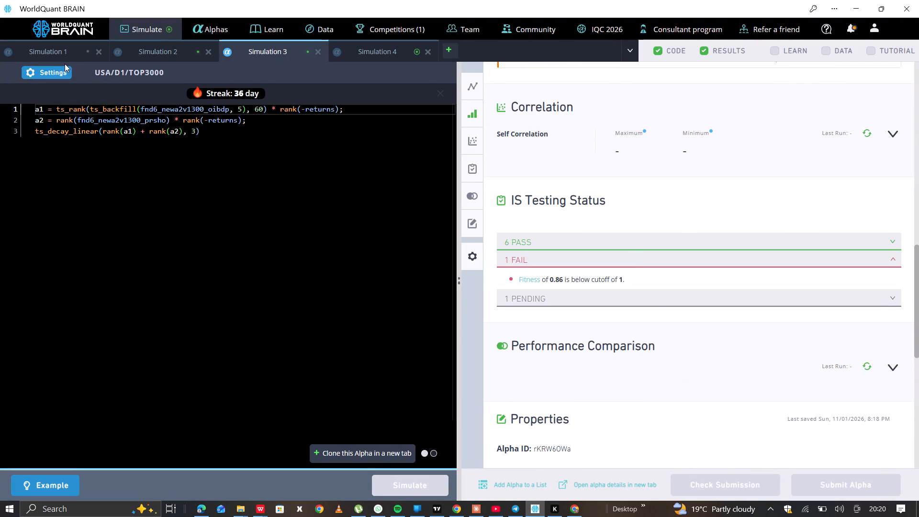
{"action": "left_click", "coordinate": [64, 68]}
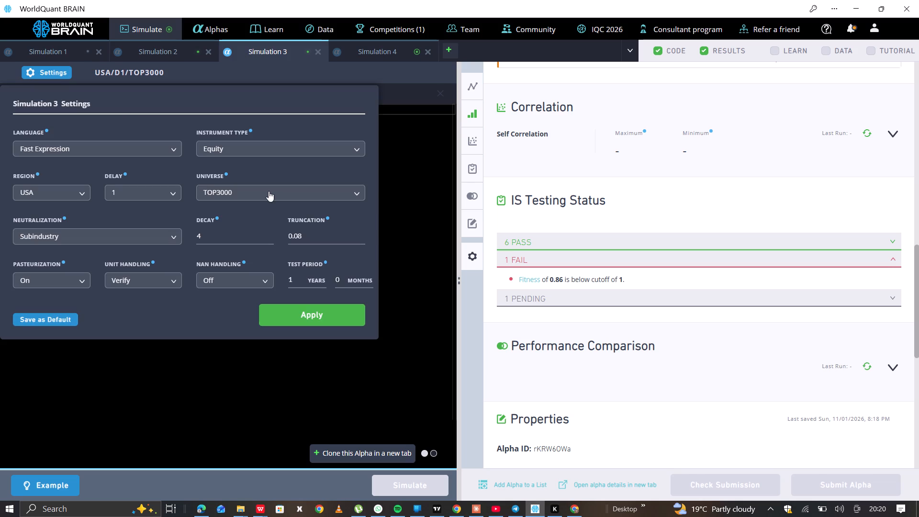
{"action": "double_click", "coordinate": [360, 235]}
{"action": "left_click", "coordinate": [346, 317]}
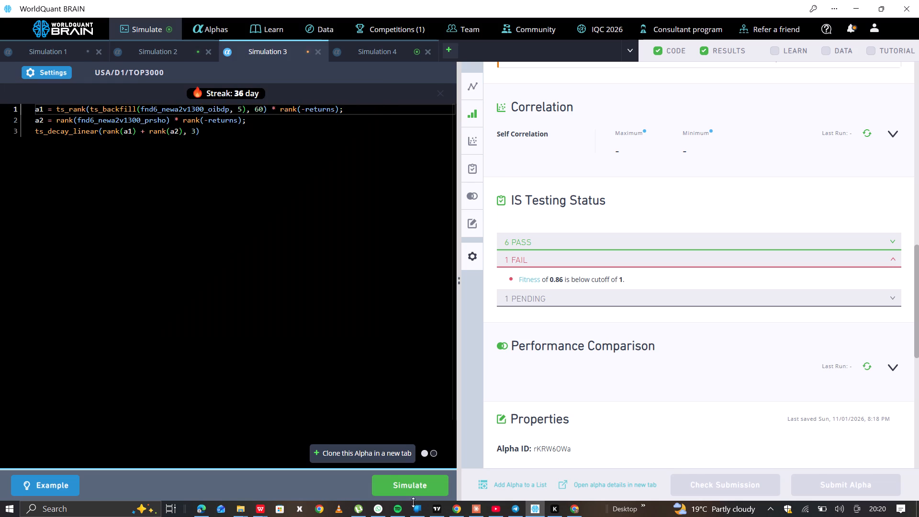
{"action": "left_click", "coordinate": [418, 491]}
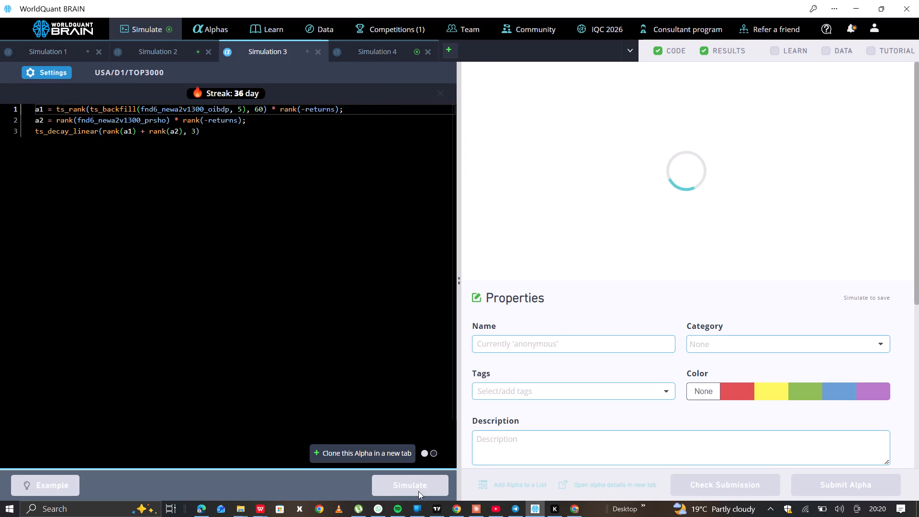
Switch to Simulation 4 and reveal its test period to examine the results.
{"action": "left_click", "coordinate": [345, 45]}
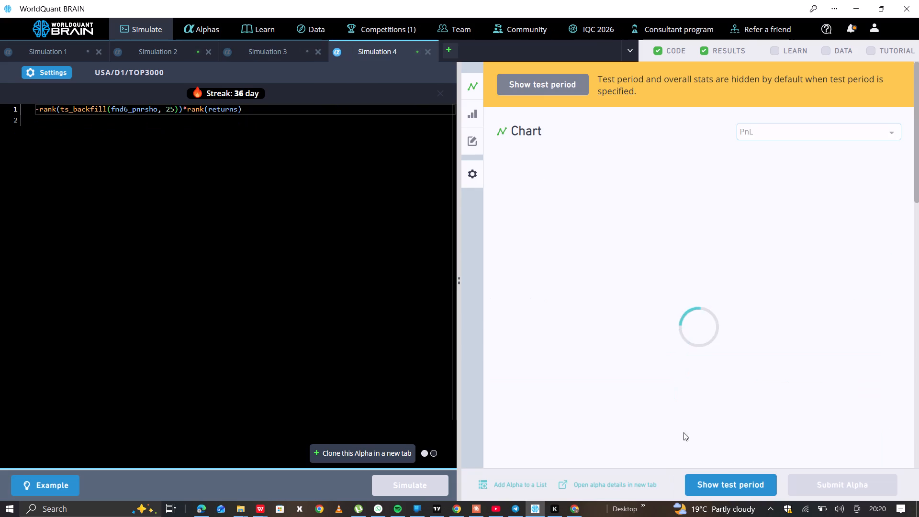
{"action": "left_click", "coordinate": [724, 475]}
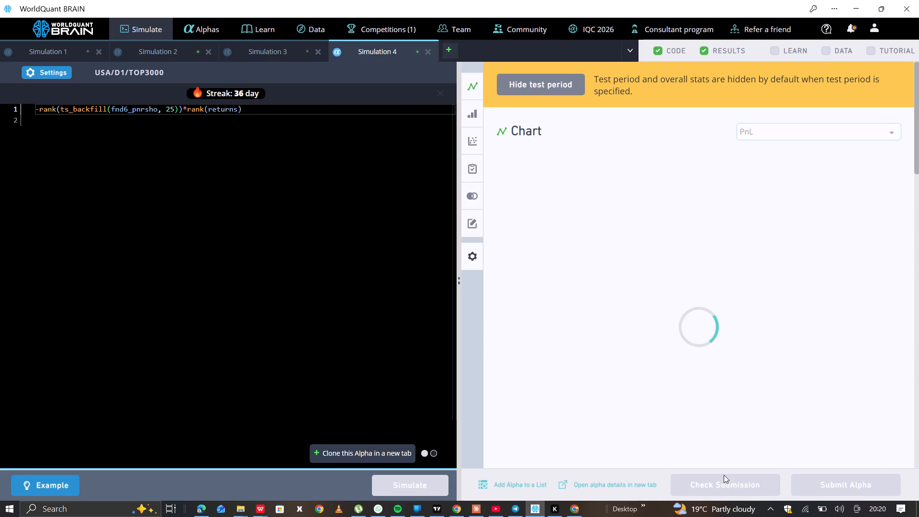
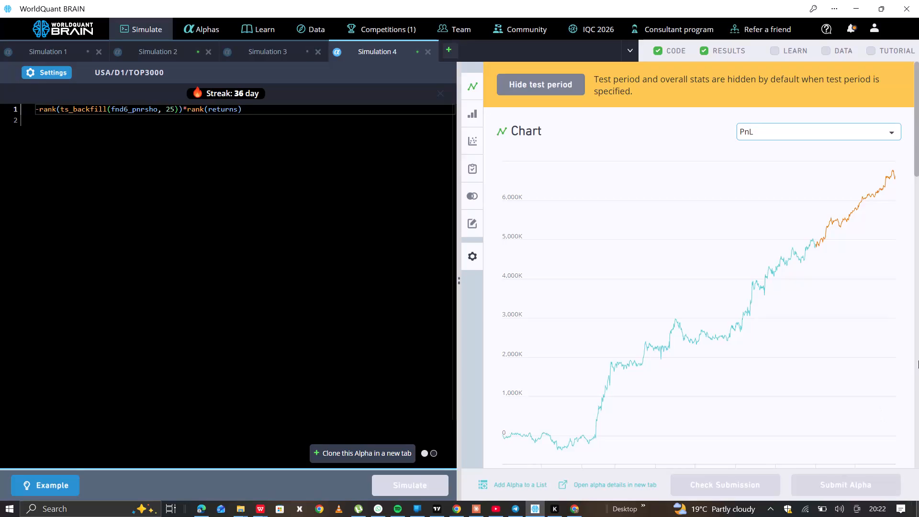
Expand the failed check in Simulation 4's IS Testing Status to examine the reason.
{"action": "scroll", "coordinate": [737, 452], "scroll_direction": "down", "scroll_amount": 7}
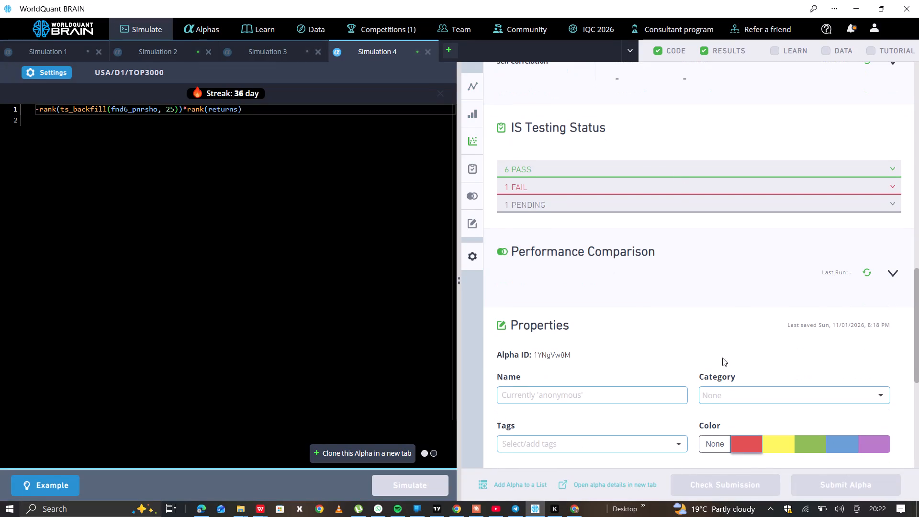
{"action": "left_click", "coordinate": [639, 191]}
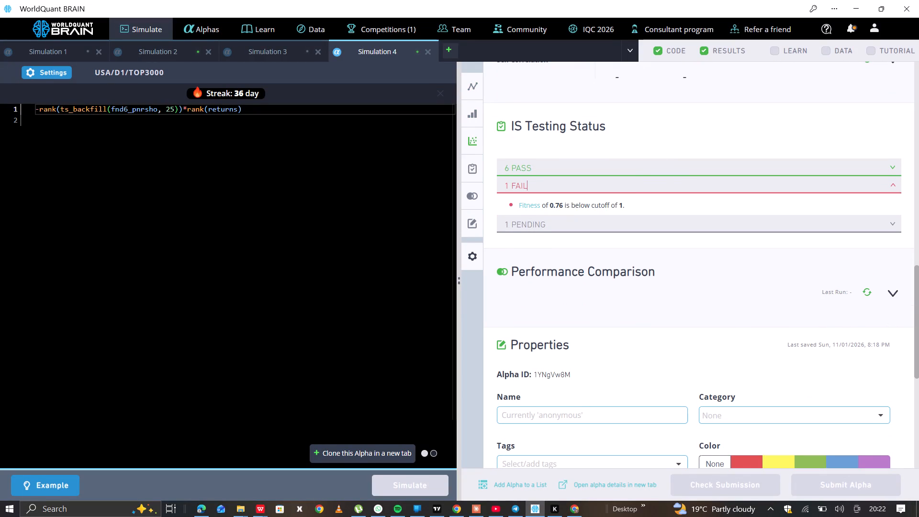
Change Simulation 4's ts_backfill lookback for fnd6_pnrsho to 5 and rerun the simulation.
{"action": "left_click", "coordinate": [173, 107]}
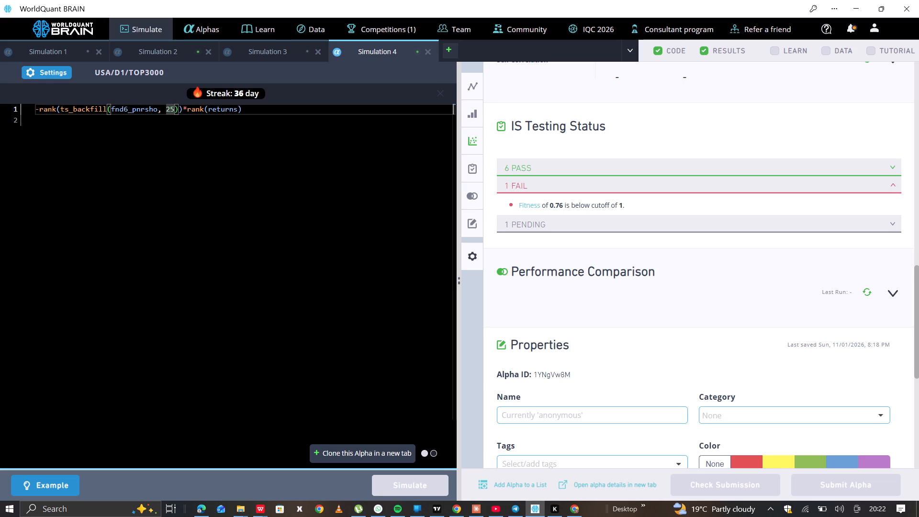
{"action": "left_click", "coordinate": [168, 110]}
{"action": "key", "text": "BackSpace"}
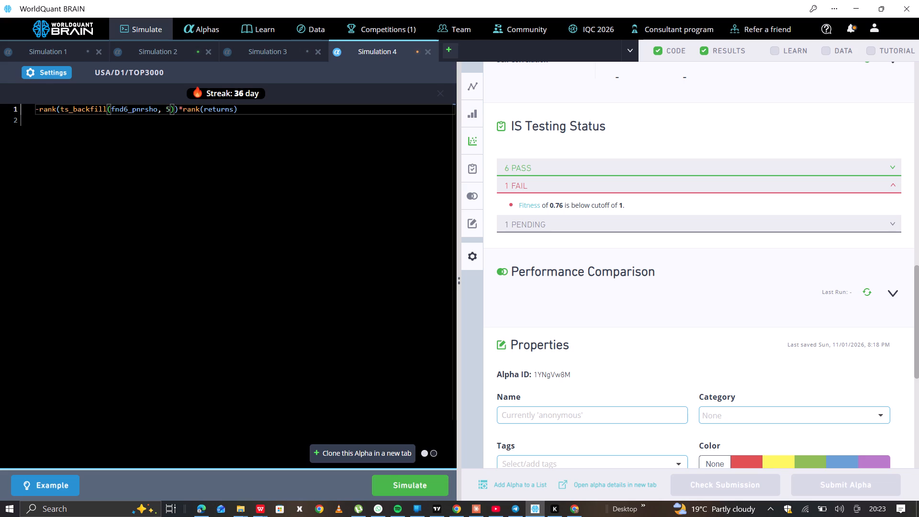
{"action": "left_click", "coordinate": [396, 478]}
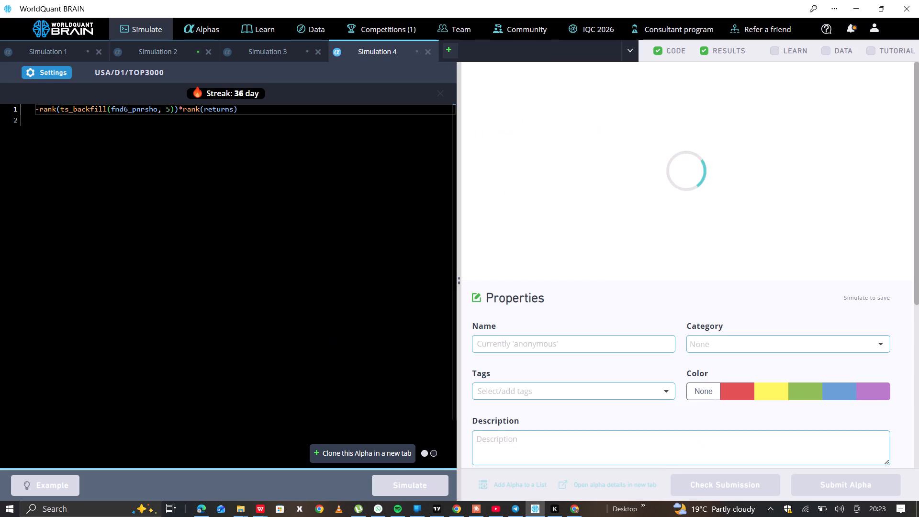
Switch to Simulation 3, set its truncation to 0.09, apply the settings and recheck them.
{"action": "left_click", "coordinate": [258, 56]}
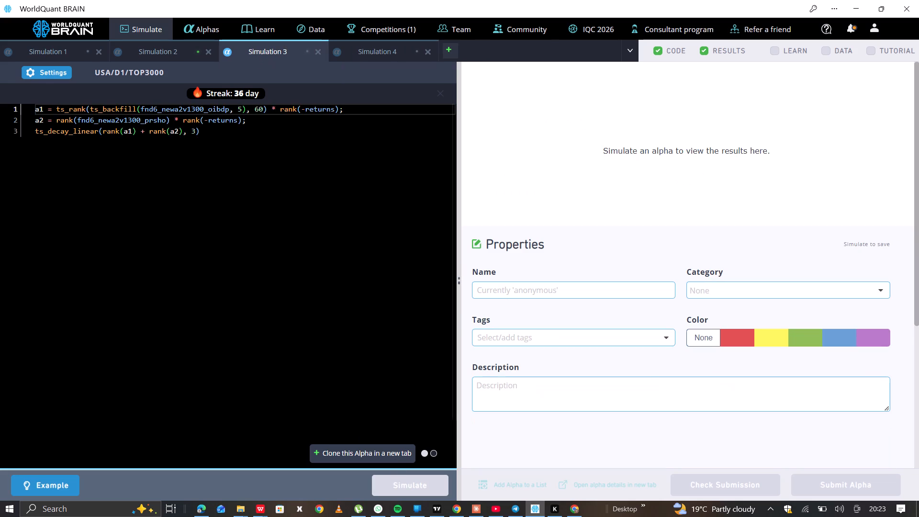
{"action": "scroll", "coordinate": [635, 266], "scroll_direction": "up", "scroll_amount": 3}
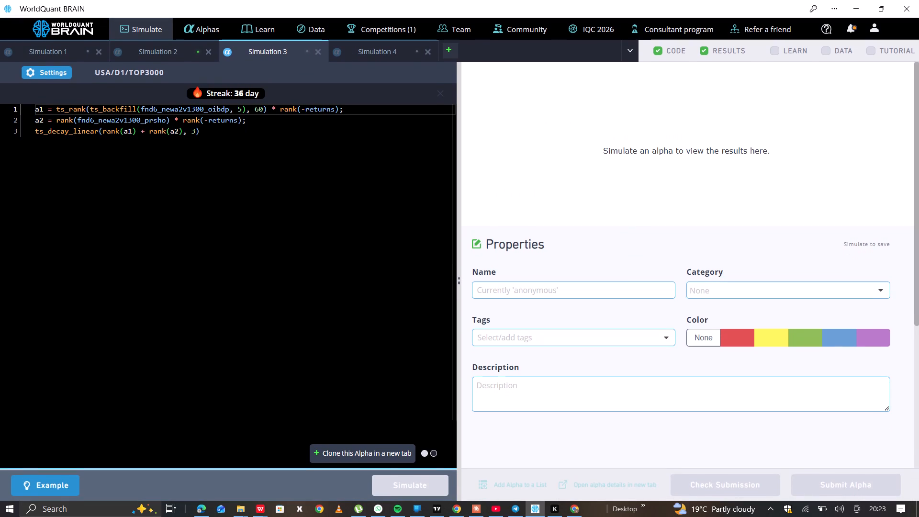
{"action": "left_click", "coordinate": [52, 66]}
{"action": "left_click", "coordinate": [360, 239]}
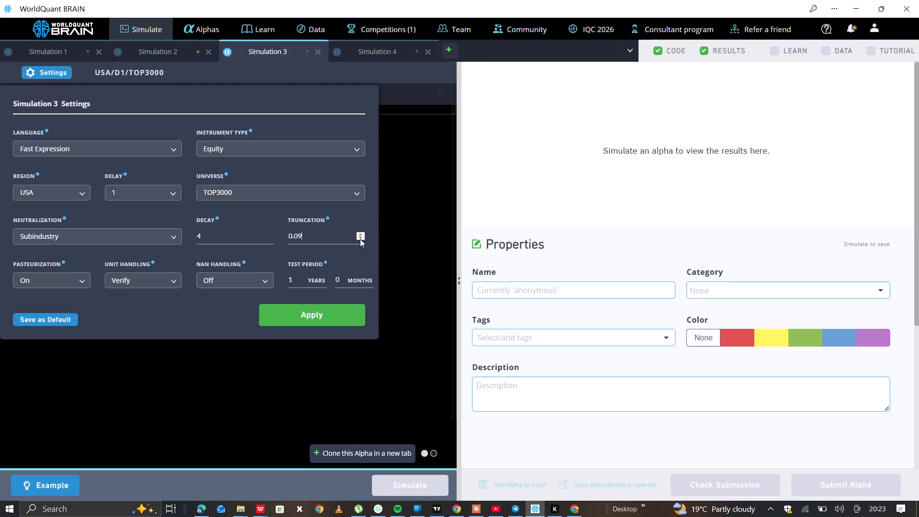
{"action": "left_click", "coordinate": [352, 313]}
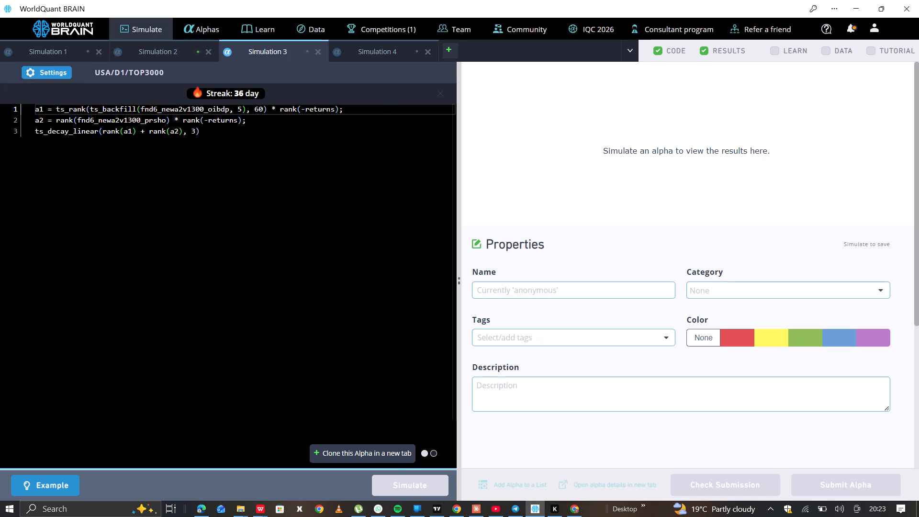
{"action": "left_click", "coordinate": [54, 78]}
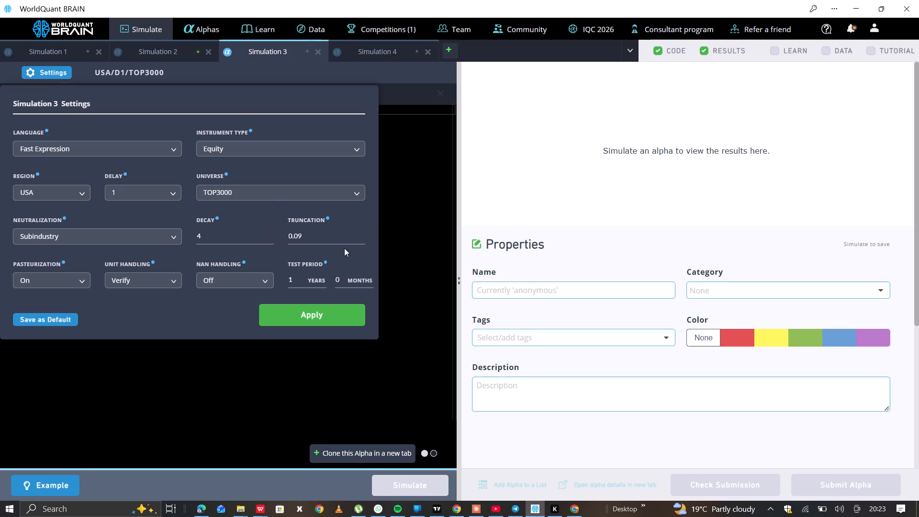
{"action": "left_click", "coordinate": [425, 391]}
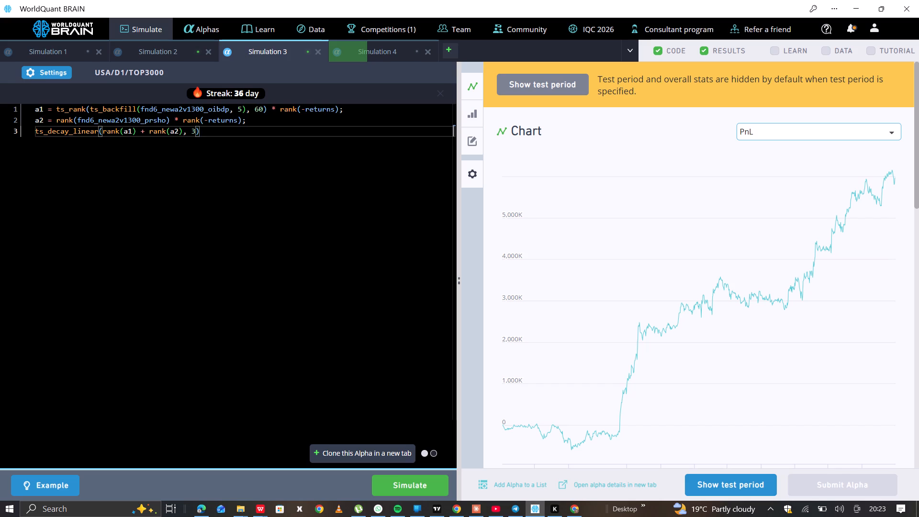
Reveal Simulation 3's test period and expand the failed check in its IS Testing Status to examine the reason.
{"action": "left_click", "coordinate": [695, 487]}
{"action": "scroll", "coordinate": [643, 280], "scroll_direction": "down", "scroll_amount": 7}
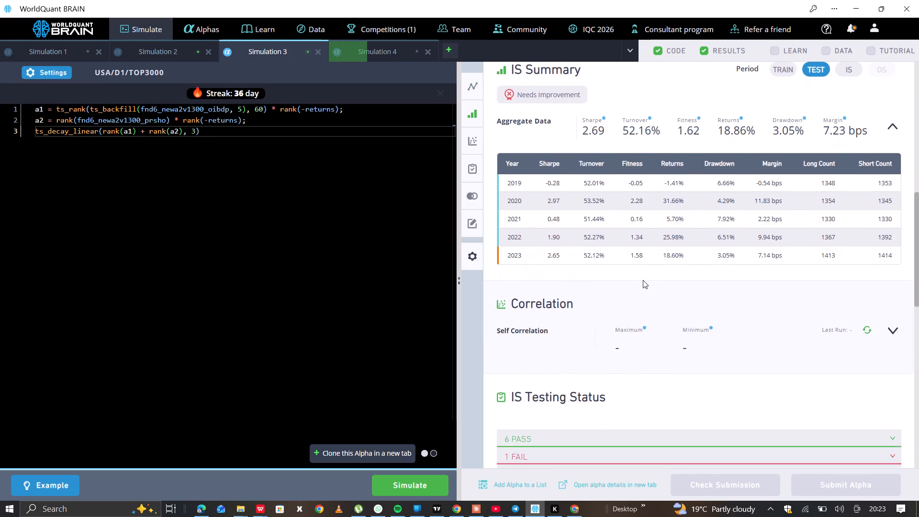
{"action": "scroll", "coordinate": [643, 280], "scroll_direction": "down", "scroll_amount": 1}
{"action": "left_click", "coordinate": [602, 343]}
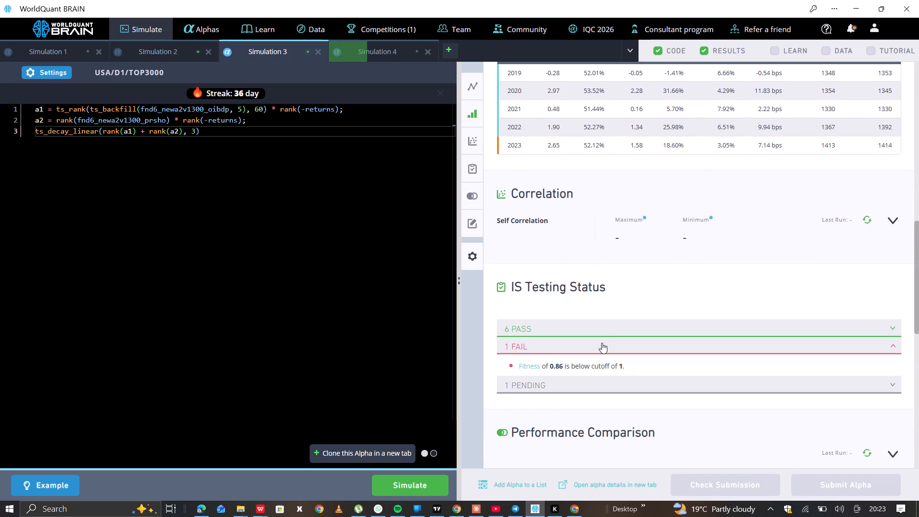
Set Simulation 3's decay to 6, apply the settings and rerun the simulation.
{"action": "left_click", "coordinate": [53, 73]}
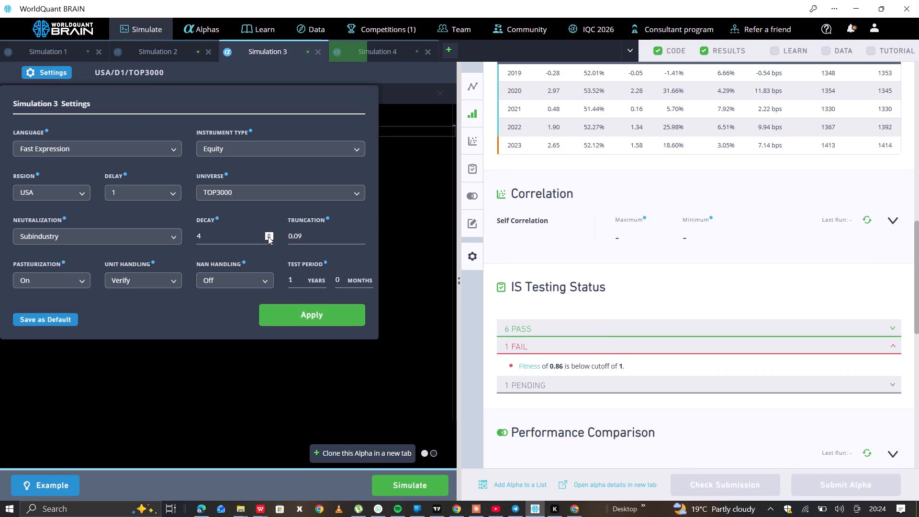
{"action": "double_click", "coordinate": [268, 234]}
{"action": "left_click", "coordinate": [299, 318]}
{"action": "left_click", "coordinate": [439, 483]}
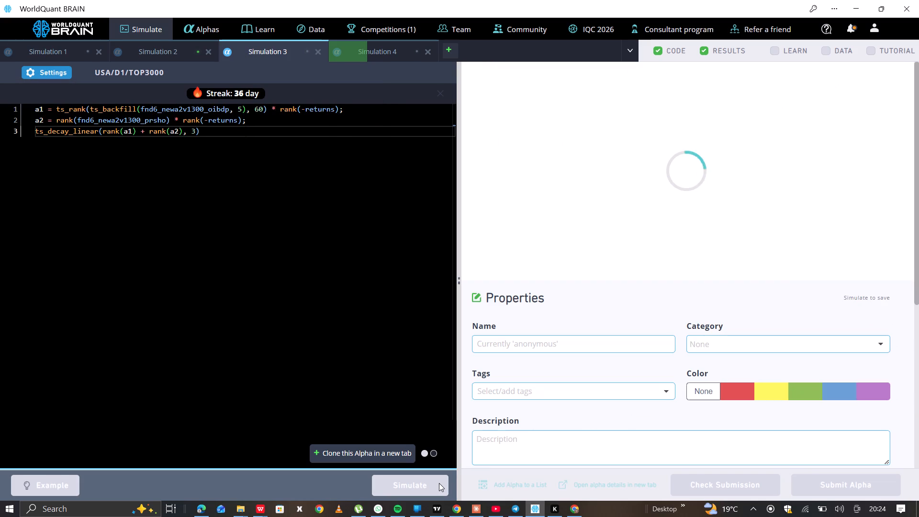
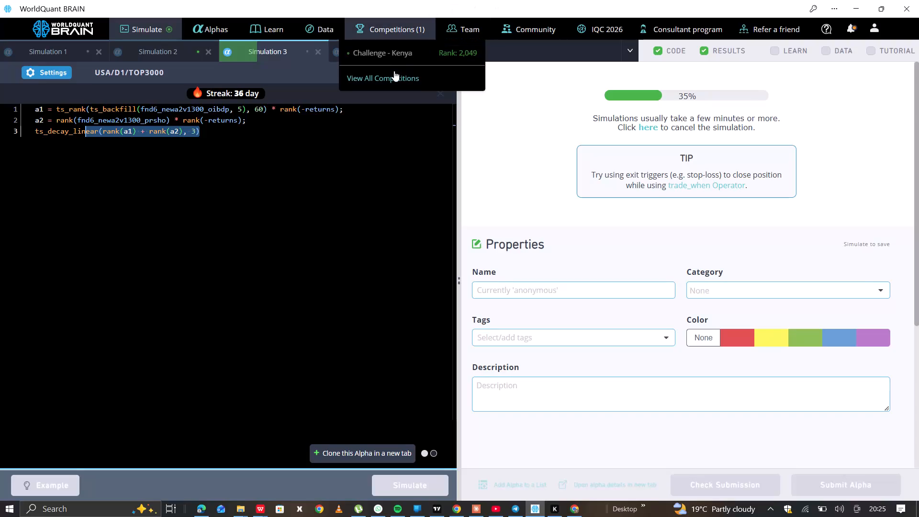
Switch to Simulation 4 and reveal the test period of its results.
{"action": "left_click", "coordinate": [389, 53]}
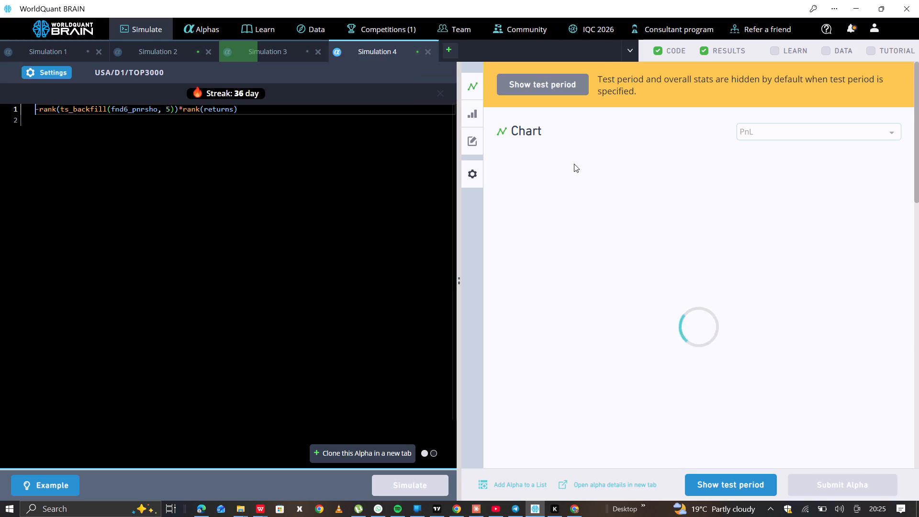
{"action": "left_click", "coordinate": [724, 478]}
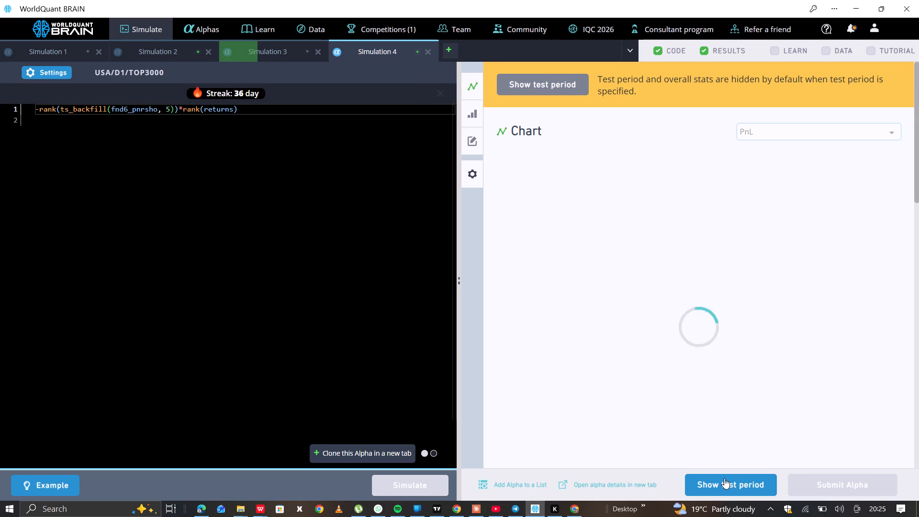
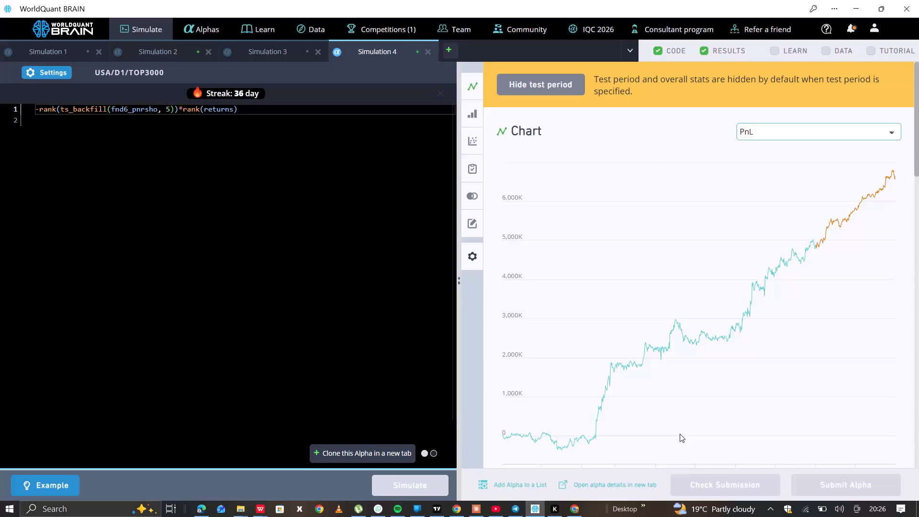
Review Simulation 4's yearly results and expand the failed tests in its IS Testing Status.
{"action": "scroll", "coordinate": [652, 351], "scroll_direction": "down", "scroll_amount": 2}
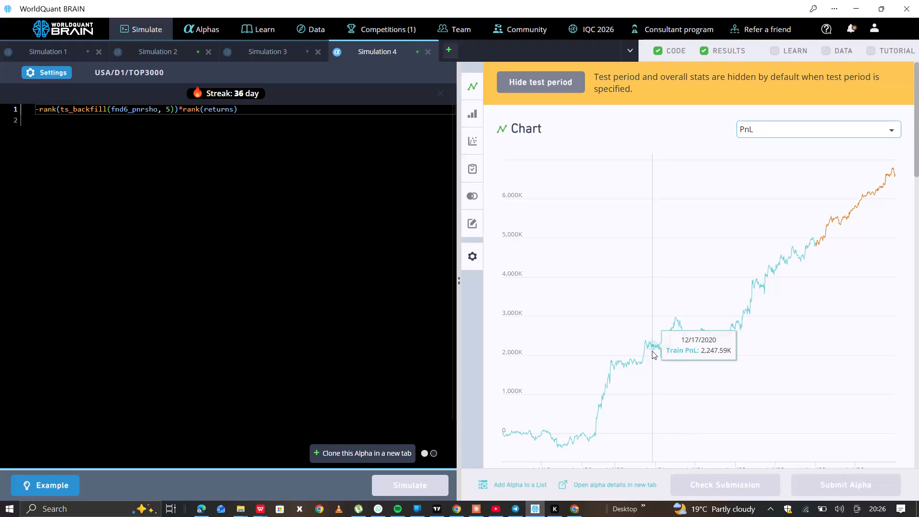
{"action": "scroll", "coordinate": [652, 351], "scroll_direction": "down", "scroll_amount": 5}
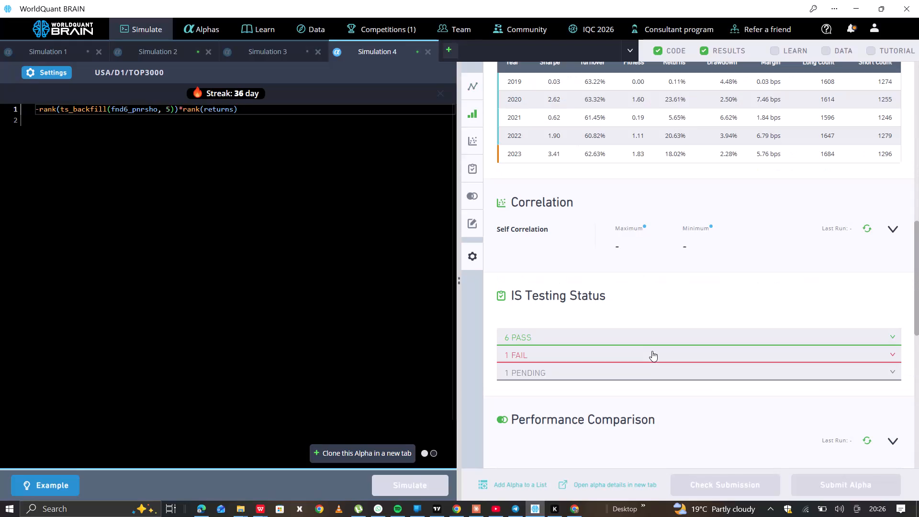
{"action": "left_click", "coordinate": [651, 358]}
{"action": "left_click", "coordinate": [651, 358]}
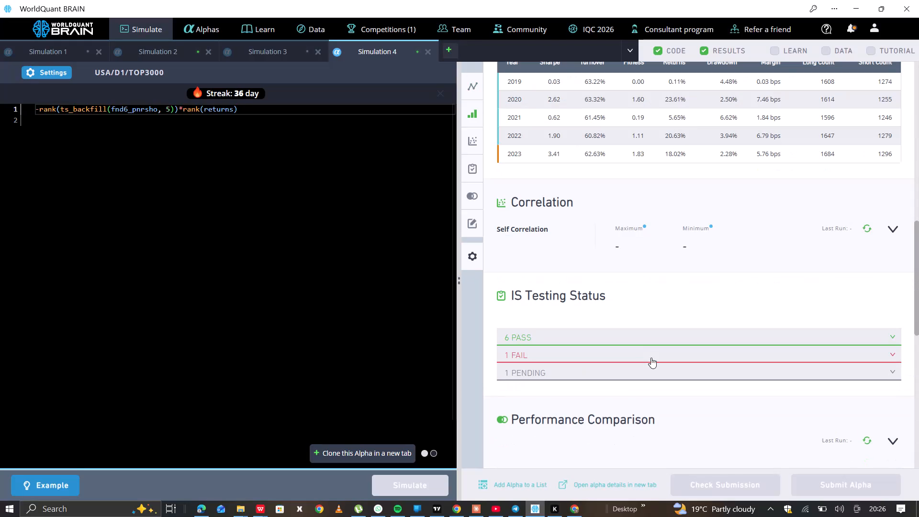
{"action": "left_click", "coordinate": [651, 358]}
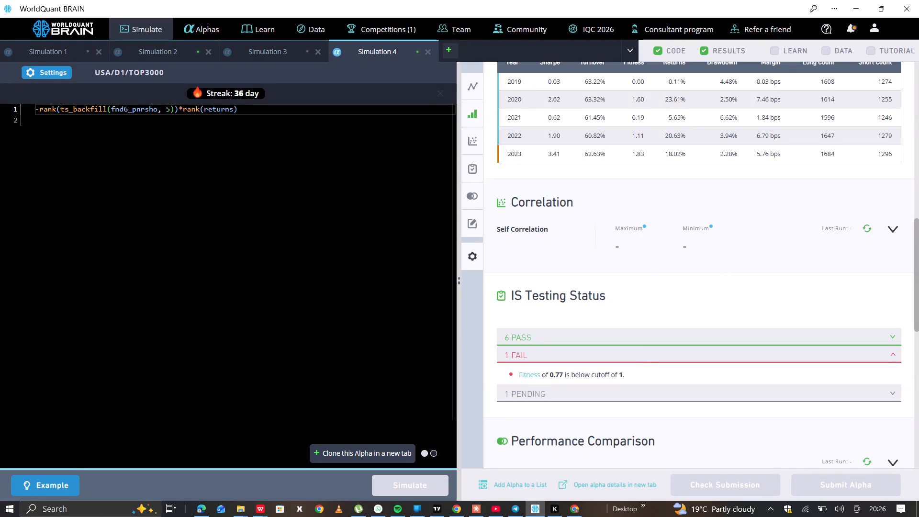
Remove the ts_backfill wrapper and its window argument from Simulation 4's expression, leaving -rank(fnd6_pnrsho)*rank(returns).
{"action": "left_click", "coordinate": [170, 112]}
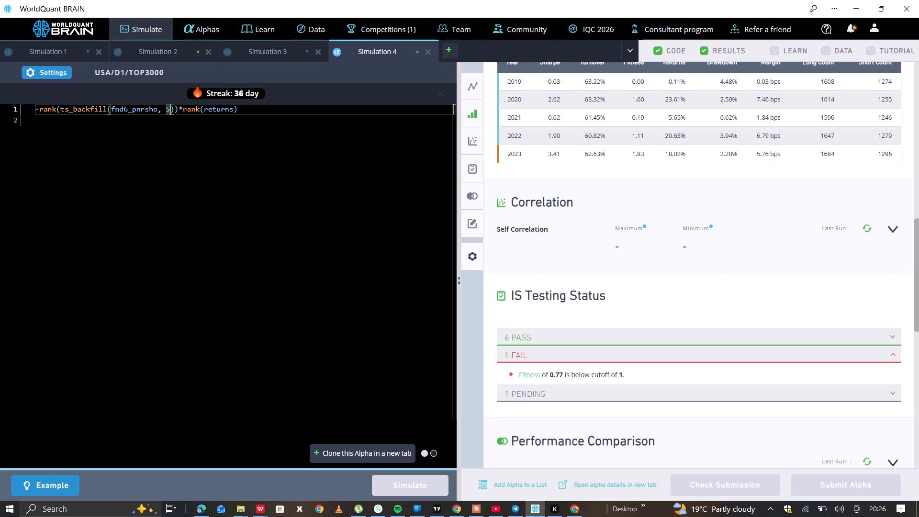
{"action": "key", "text": "BackSpace"}
{"action": "key", "text": "BackSpace"}
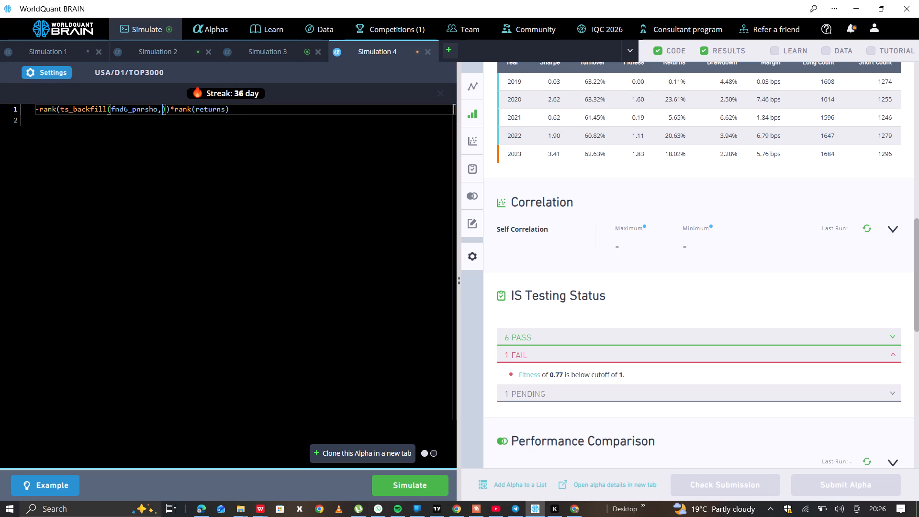
{"action": "key", "text": "BackSpace"}
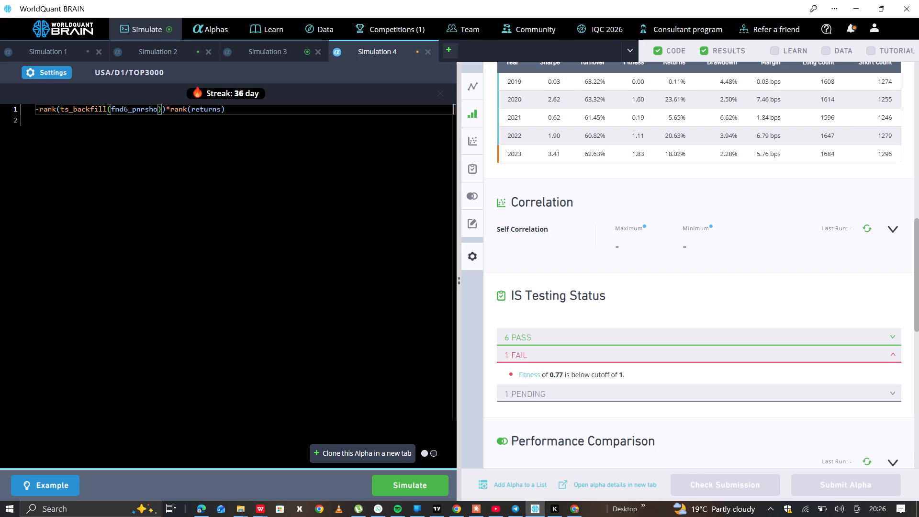
{"action": "left_click", "coordinate": [160, 107]}
{"action": "key", "text": "BackSpace"}
{"action": "left_click", "coordinate": [110, 111]}
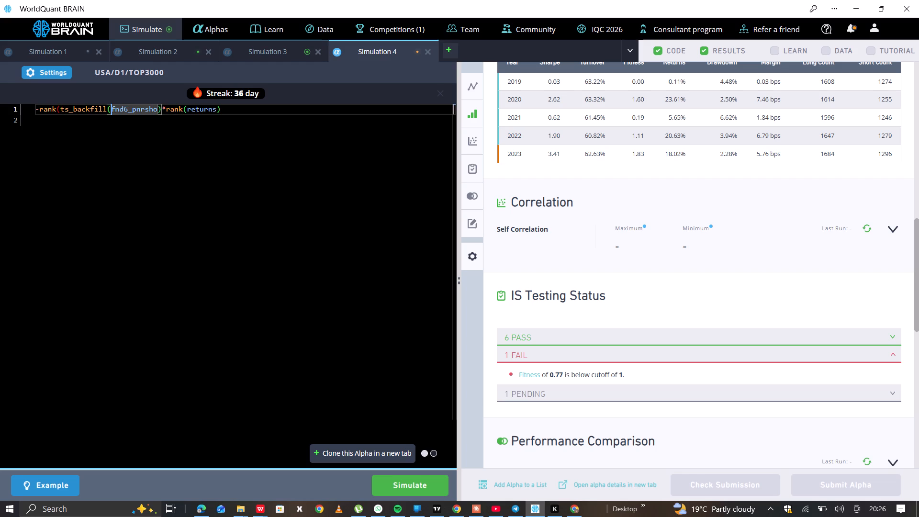
{"action": "key", "text": "BackSpace"}
{"action": "key", "text": "BackSpace"}
{"action": "key", "text": "BackSpace"}
{"action": "key", "text": "BackSpace"}
{"action": "key", "text": "BackSpace"}
{"action": "key", "text": "BackSpace"}
{"action": "key", "text": "BackSpace"}
{"action": "key", "text": "BackSpace"}
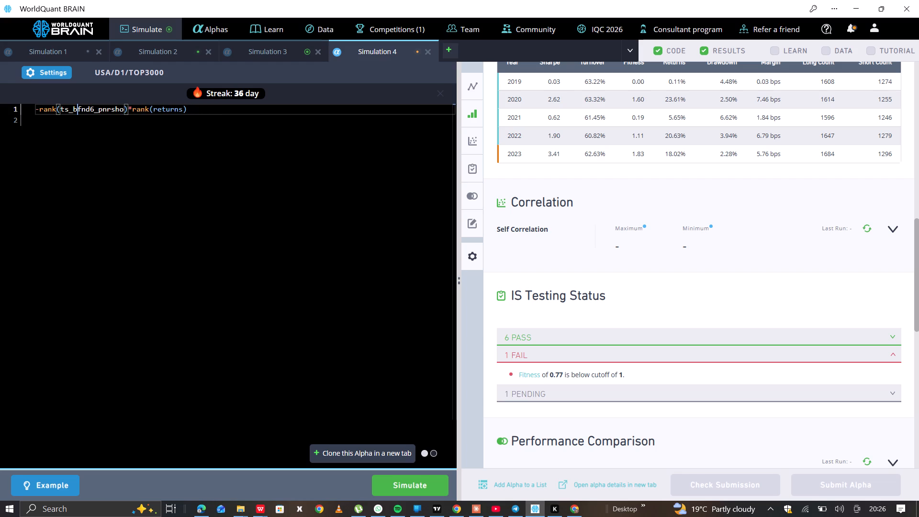
{"action": "key", "text": "BackSpace"}
{"action": "key", "text": "BackSpace"}
{"action": "key", "text": "BackSpace"}
{"action": "key", "text": "BackSpace"}
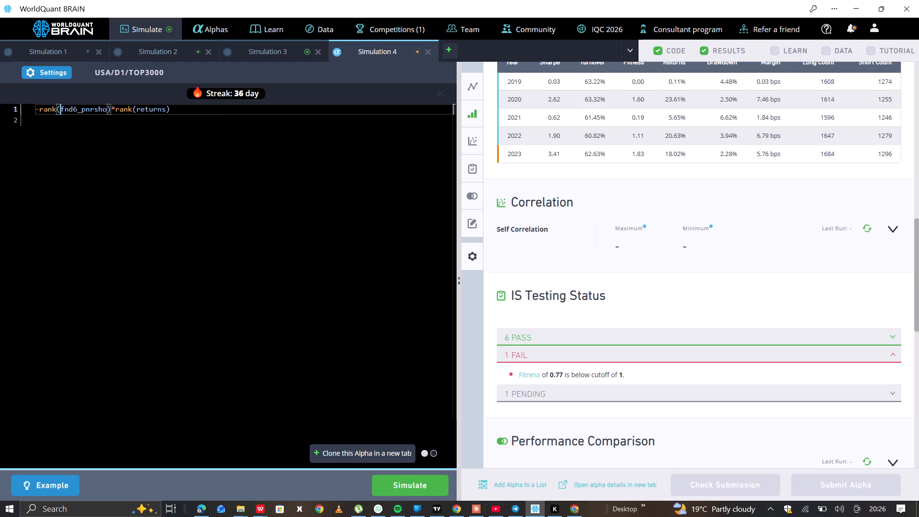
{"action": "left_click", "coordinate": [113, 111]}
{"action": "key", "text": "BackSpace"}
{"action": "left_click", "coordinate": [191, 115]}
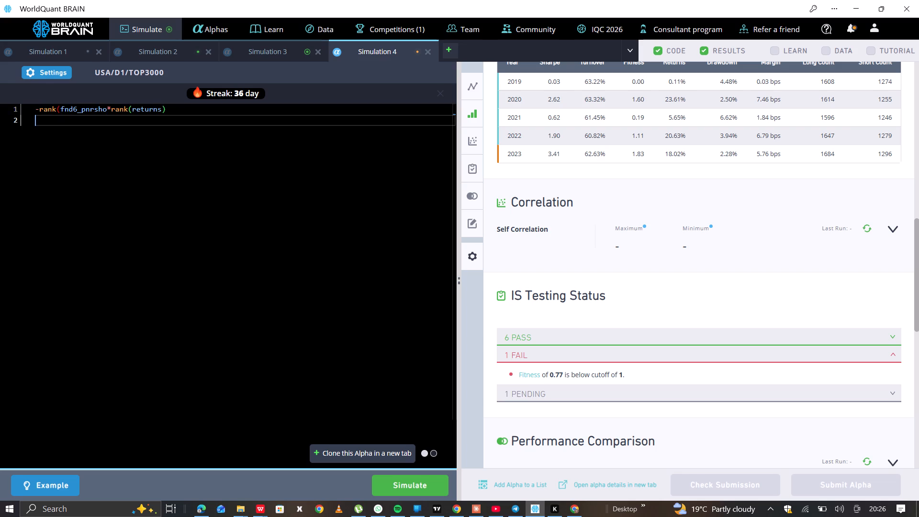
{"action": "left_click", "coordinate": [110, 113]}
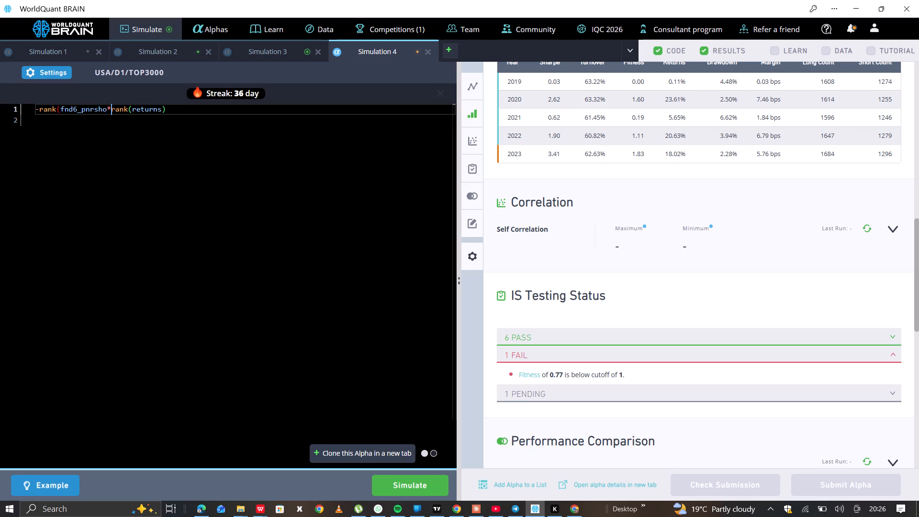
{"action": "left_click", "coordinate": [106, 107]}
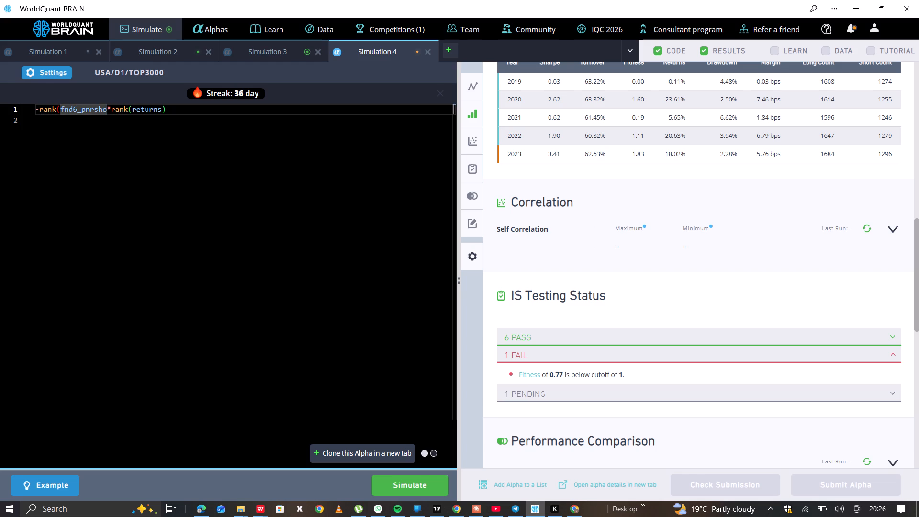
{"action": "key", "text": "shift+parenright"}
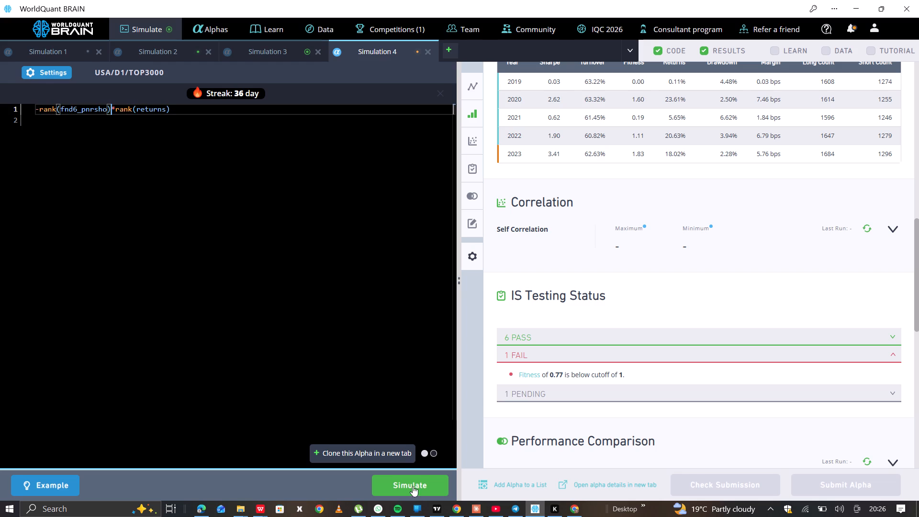
Run Simulation 4 with the expression -rank(fnd6_pnrsho)*rank(returns).
{"action": "left_click", "coordinate": [414, 488]}
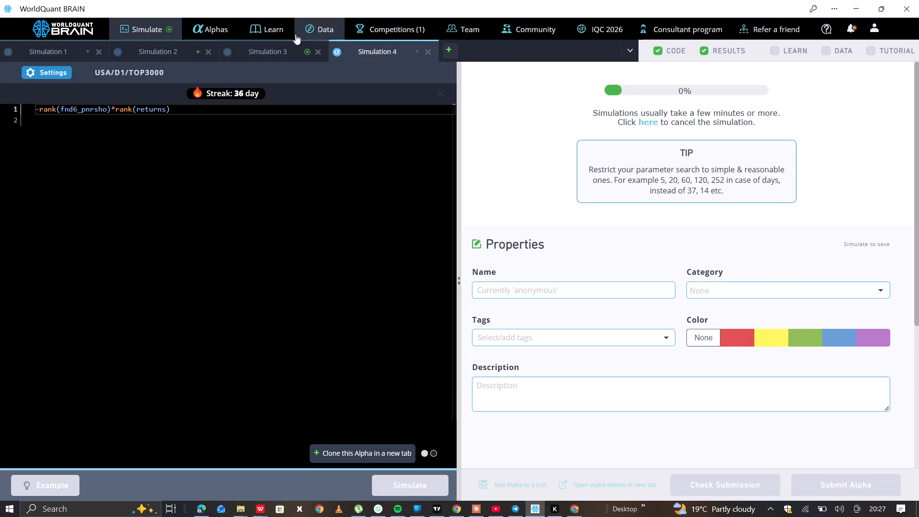
In Simulation 3, reveal the test period, view the IS-period summary and expand the failed tests.
{"action": "left_click", "coordinate": [297, 54]}
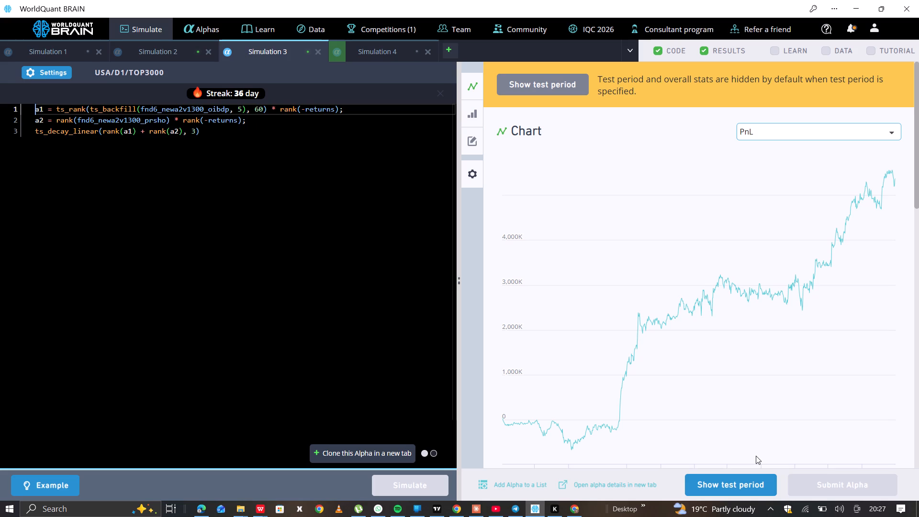
{"action": "left_click", "coordinate": [774, 489]}
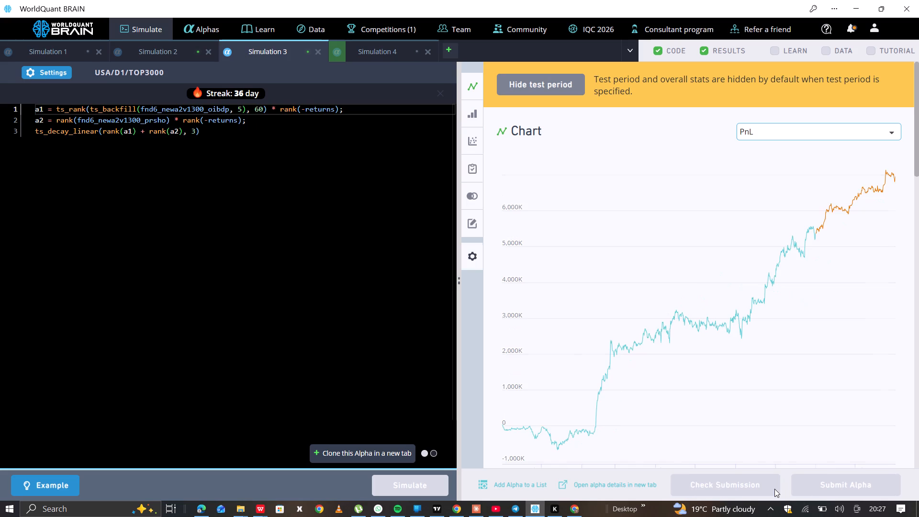
{"action": "scroll", "coordinate": [698, 347], "scroll_direction": "down", "scroll_amount": 6}
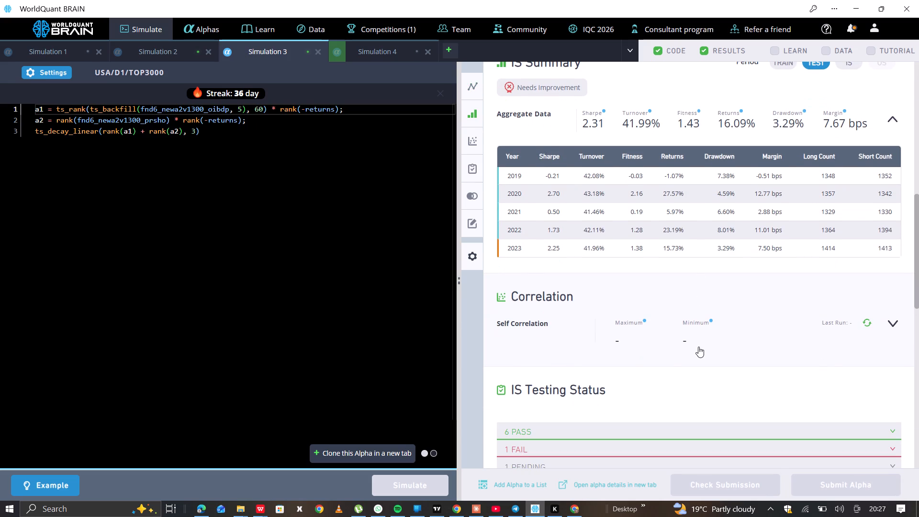
{"action": "left_click", "coordinate": [846, 64]}
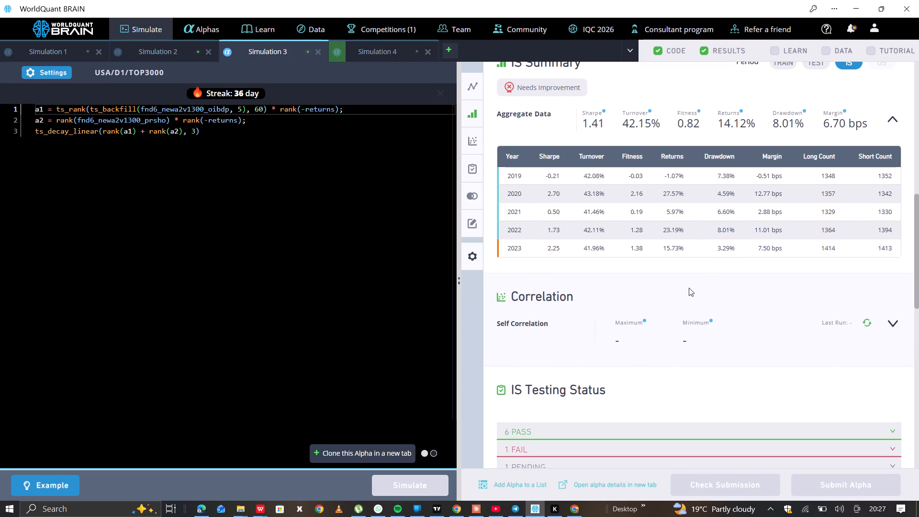
{"action": "scroll", "coordinate": [689, 288], "scroll_direction": "down", "scroll_amount": 2}
{"action": "left_click", "coordinate": [663, 290]}
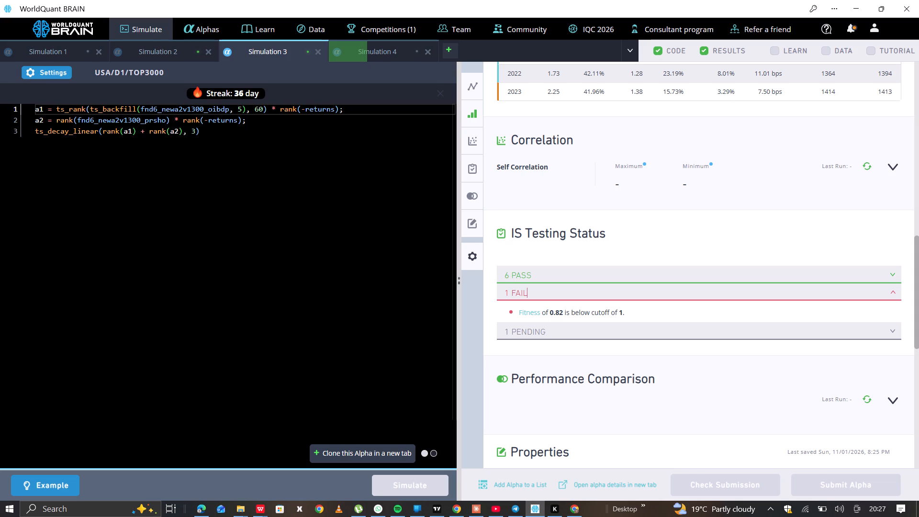
Set Simulation 3's decay to 4 and apply the settings.
{"action": "left_click", "coordinate": [59, 75]}
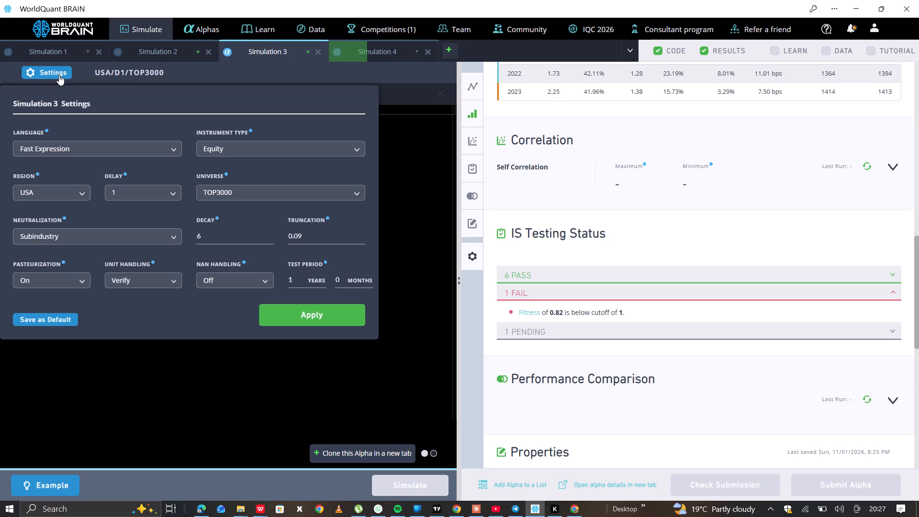
{"action": "left_click", "coordinate": [268, 237]}
{"action": "left_click", "coordinate": [268, 237]}
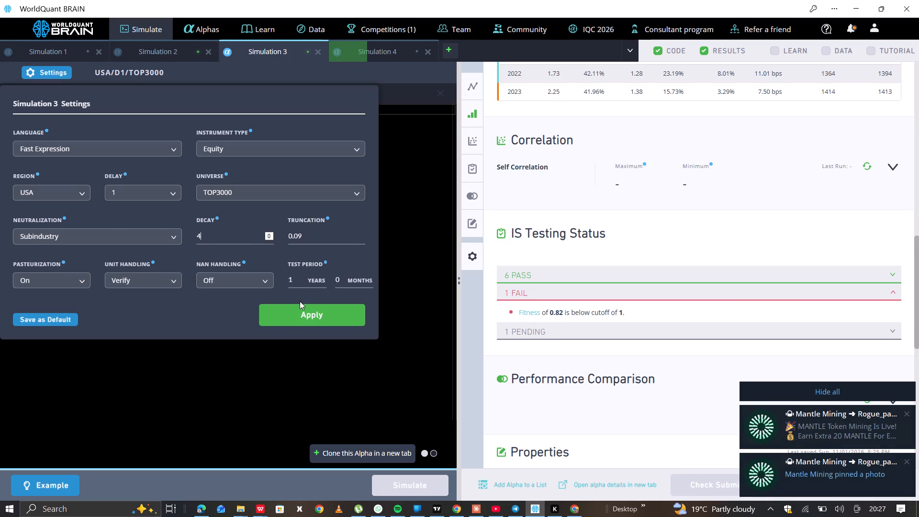
{"action": "left_click", "coordinate": [302, 311]}
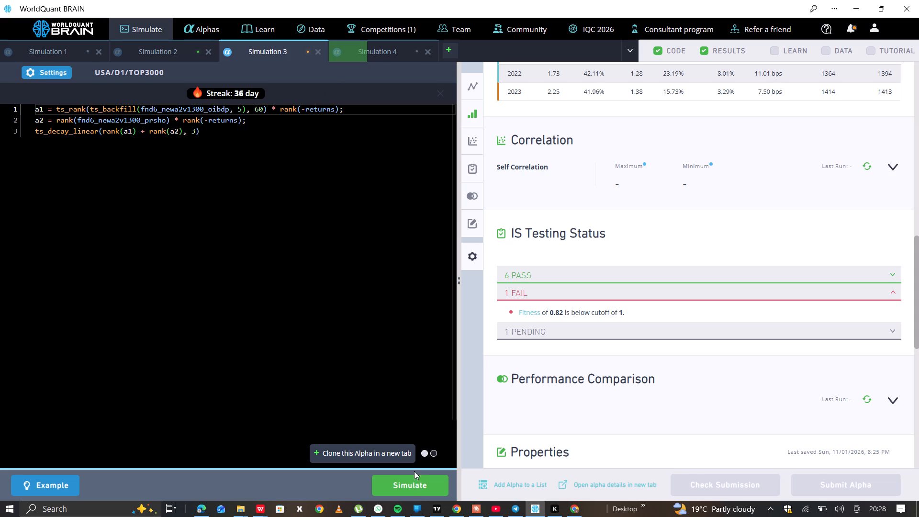
Run Simulation 3 again with its existing three-line expression and the updated settings.
{"action": "left_click", "coordinate": [416, 489]}
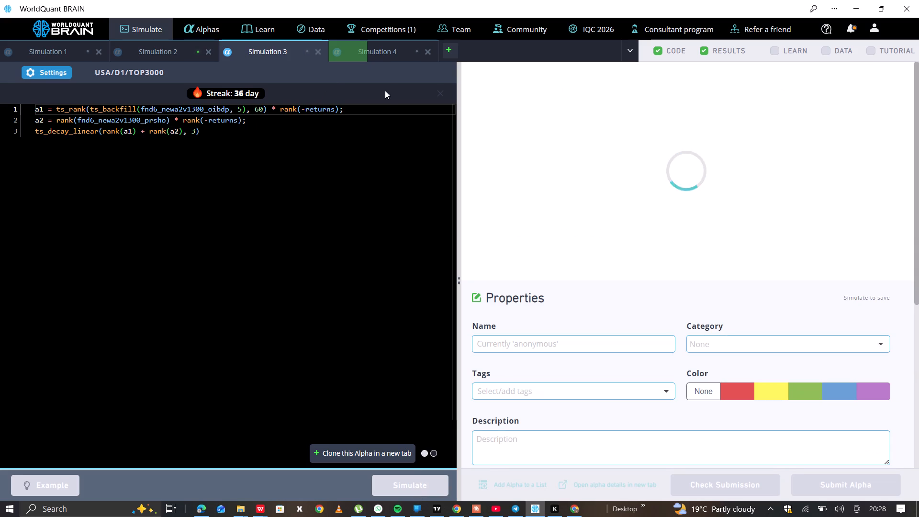
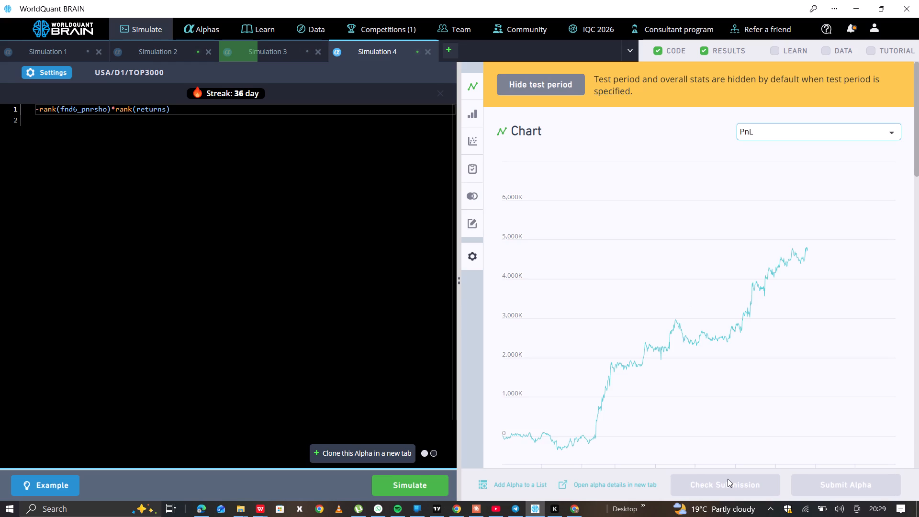
Expand the failed tests in Simulation 4's IS testing status to see which criterion is not met.
{"action": "scroll", "coordinate": [719, 361], "scroll_direction": "down", "scroll_amount": 6}
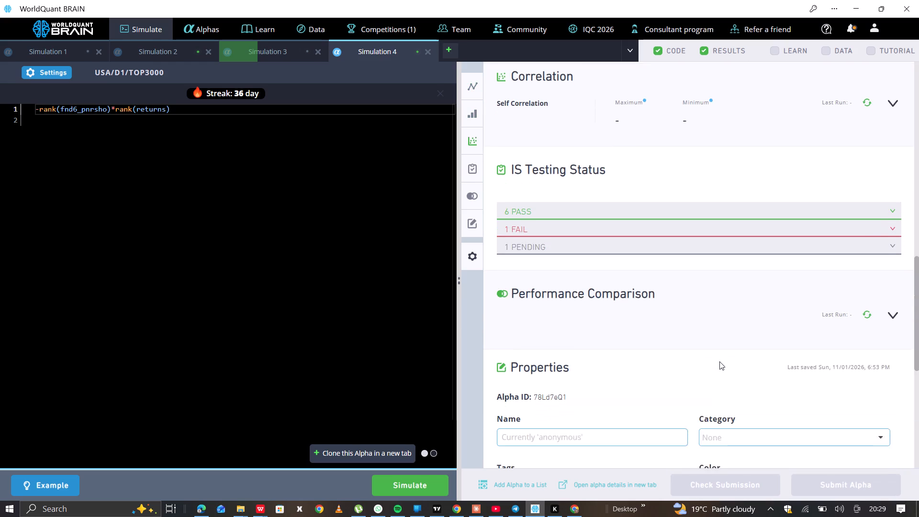
{"action": "left_click", "coordinate": [624, 219]}
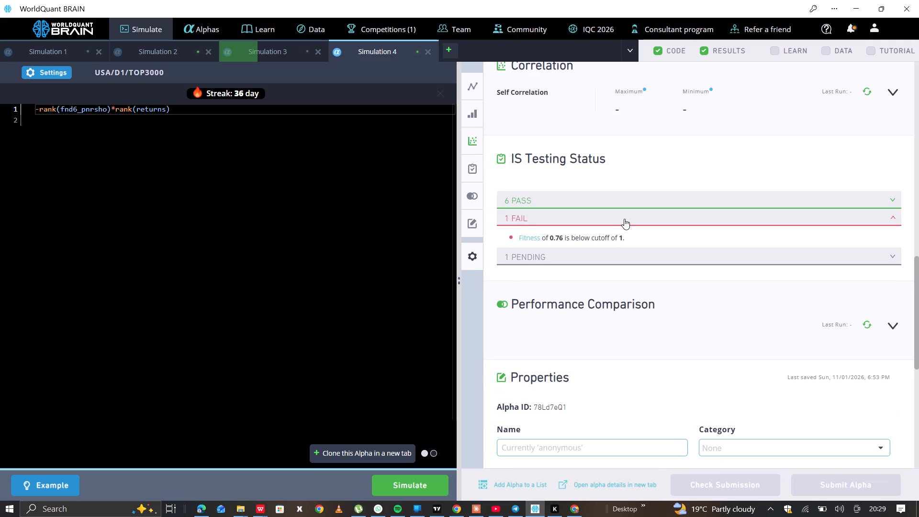
Set Simulation 4's decay to 5, apply the settings and rerun the simulation with the same expression.
{"action": "left_click", "coordinate": [49, 76]}
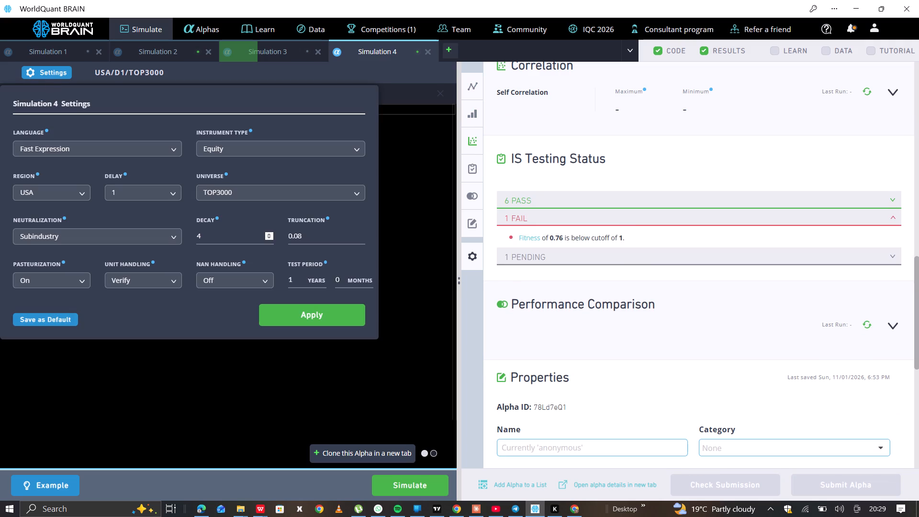
{"action": "double_click", "coordinate": [267, 234]}
{"action": "left_click", "coordinate": [299, 310]}
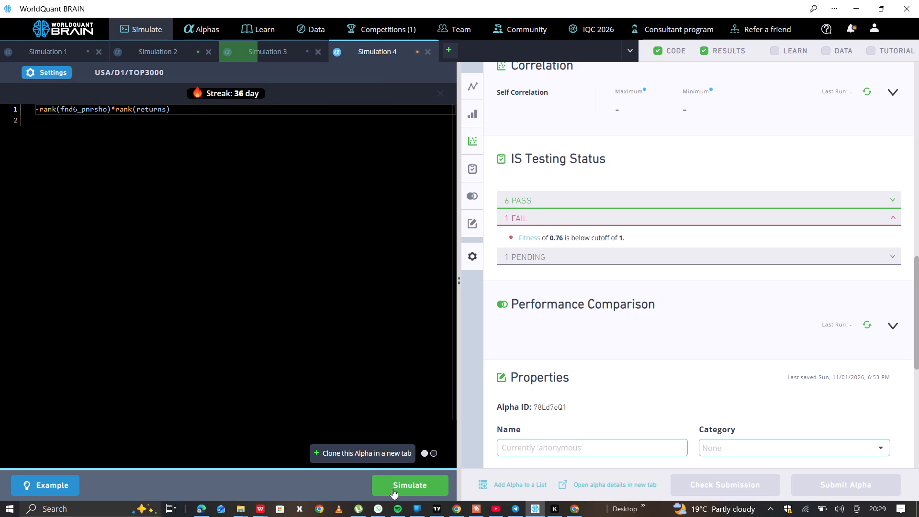
{"action": "left_click", "coordinate": [396, 483]}
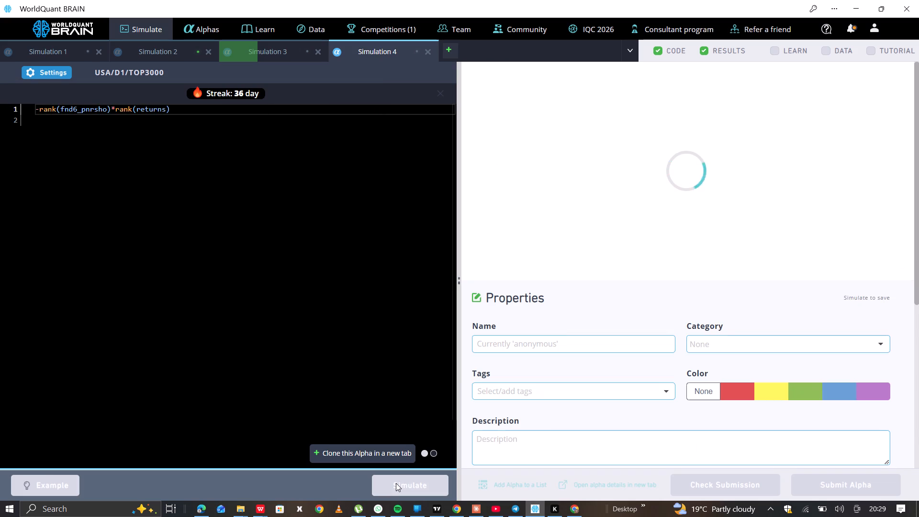
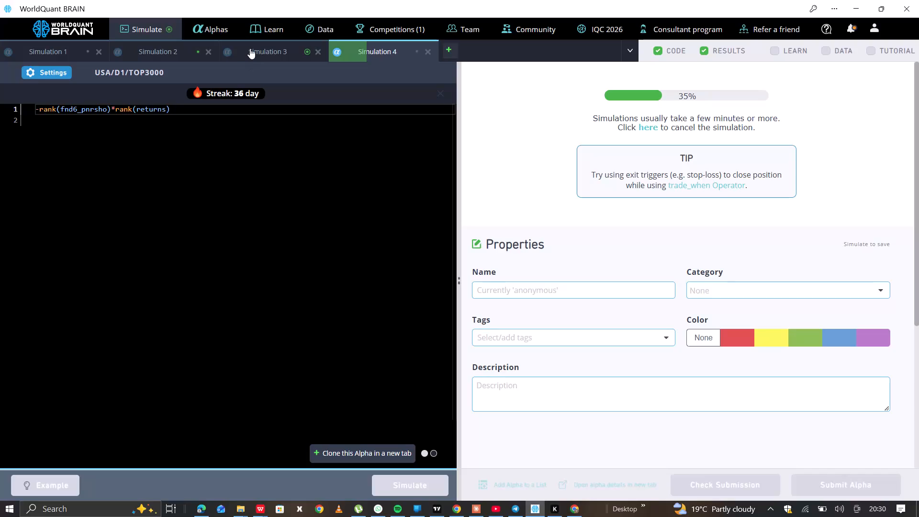
Show the test period of Simulation 3's results and expand the failed tests in its IS testing status.
{"action": "left_click", "coordinate": [250, 48]}
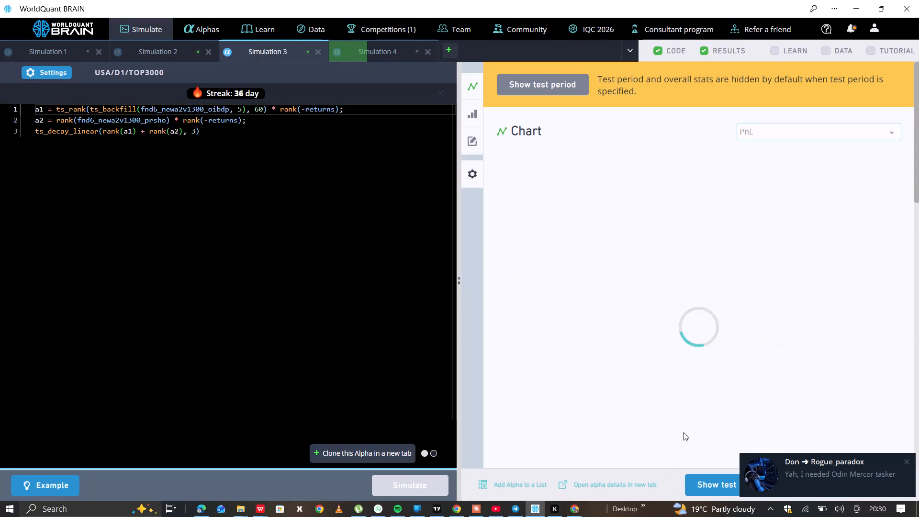
{"action": "left_click", "coordinate": [709, 479]}
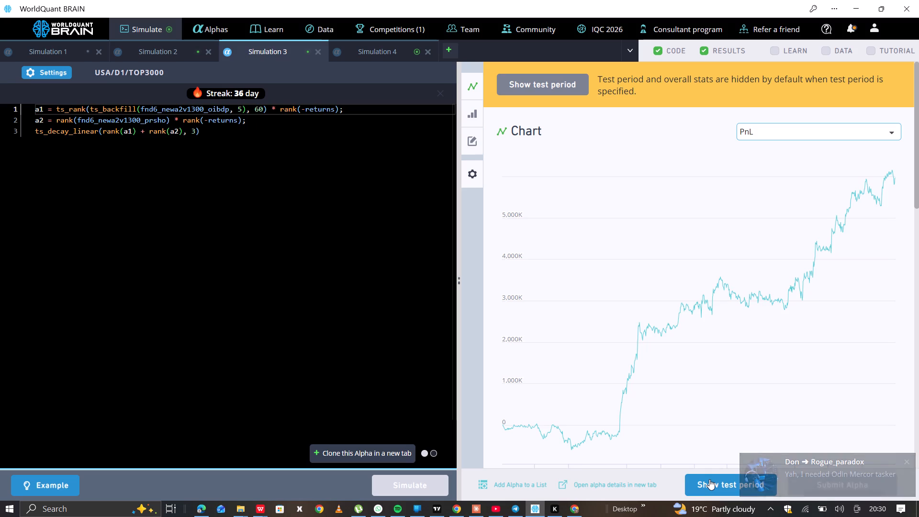
{"action": "scroll", "coordinate": [645, 235], "scroll_direction": "down", "scroll_amount": 5}
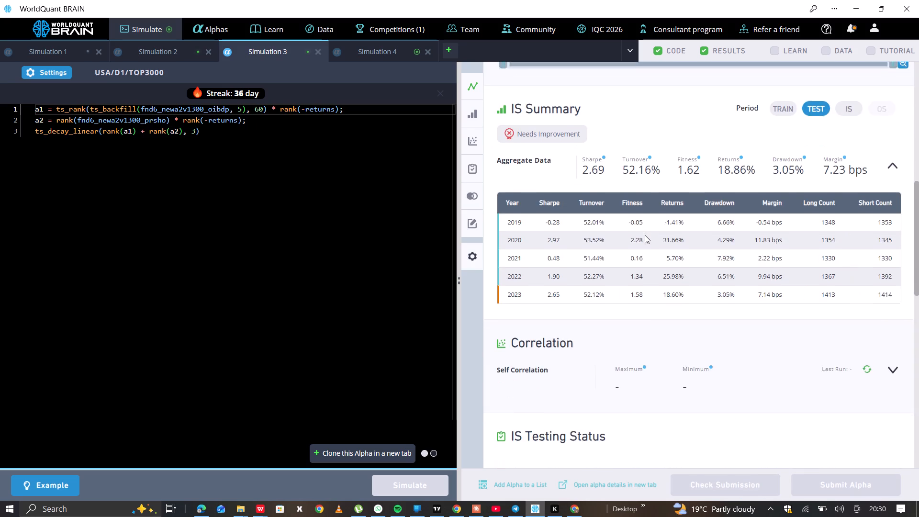
{"action": "scroll", "coordinate": [645, 235], "scroll_direction": "down", "scroll_amount": 3}
{"action": "left_click", "coordinate": [598, 287]}
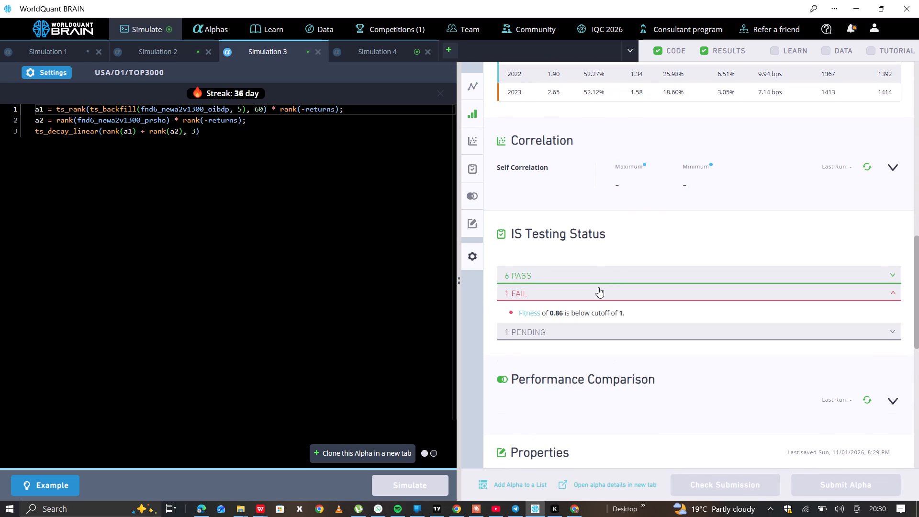
Set Simulation 3's neutralization to Industry, apply the settings and rerun the simulation with the same expression.
{"action": "left_click", "coordinate": [59, 74]}
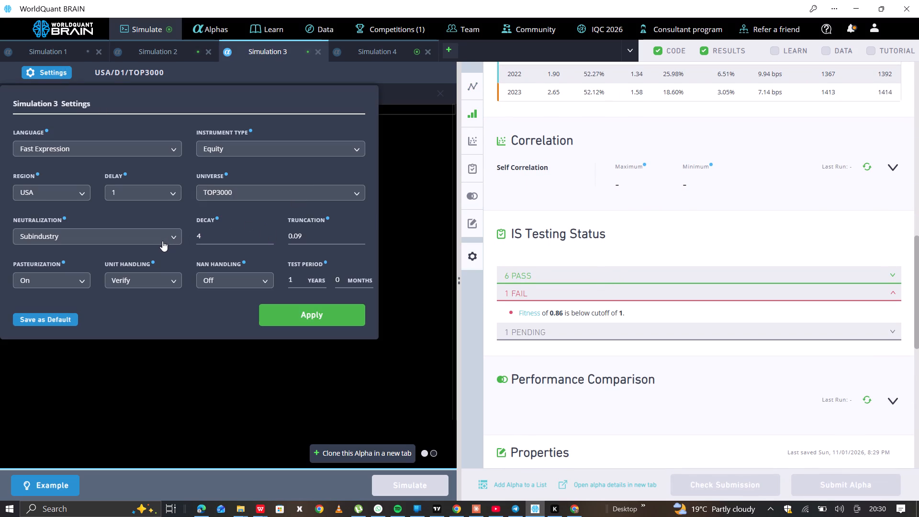
{"action": "left_click", "coordinate": [167, 231]}
{"action": "left_click", "coordinate": [146, 304]}
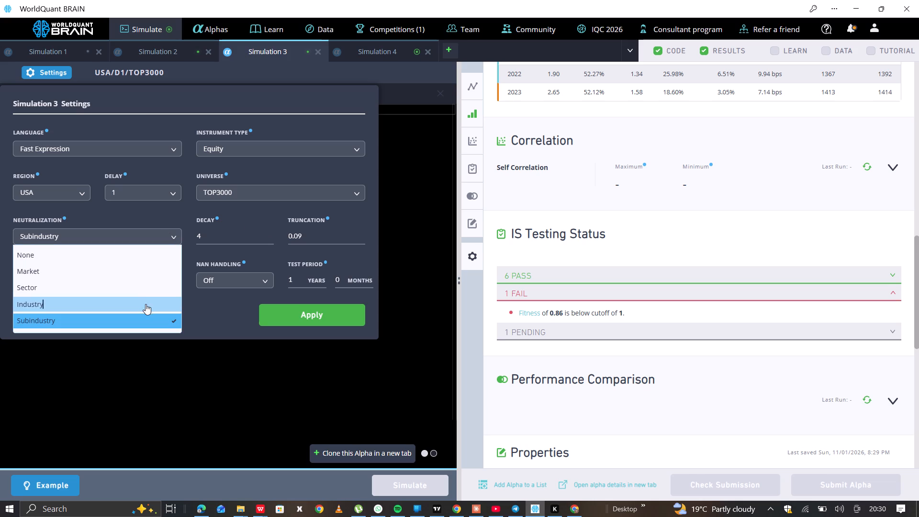
{"action": "left_click", "coordinate": [287, 306]}
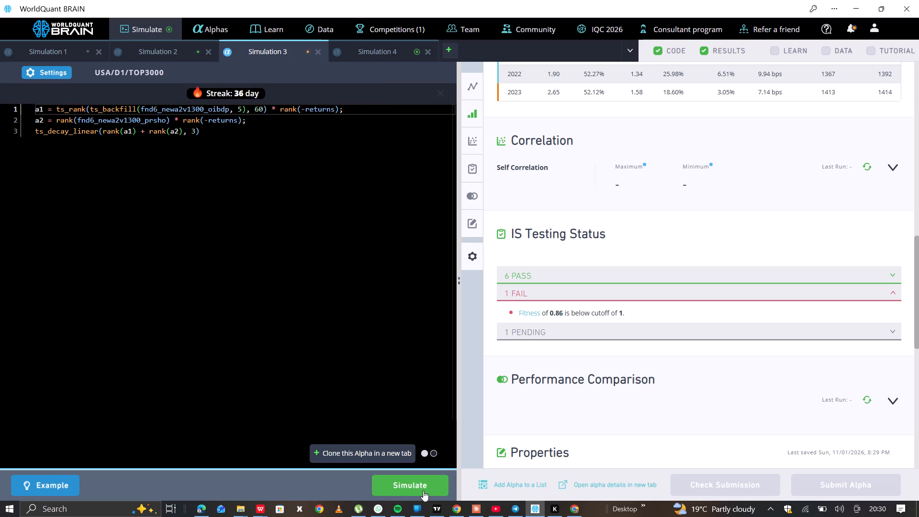
{"action": "left_click", "coordinate": [420, 490]}
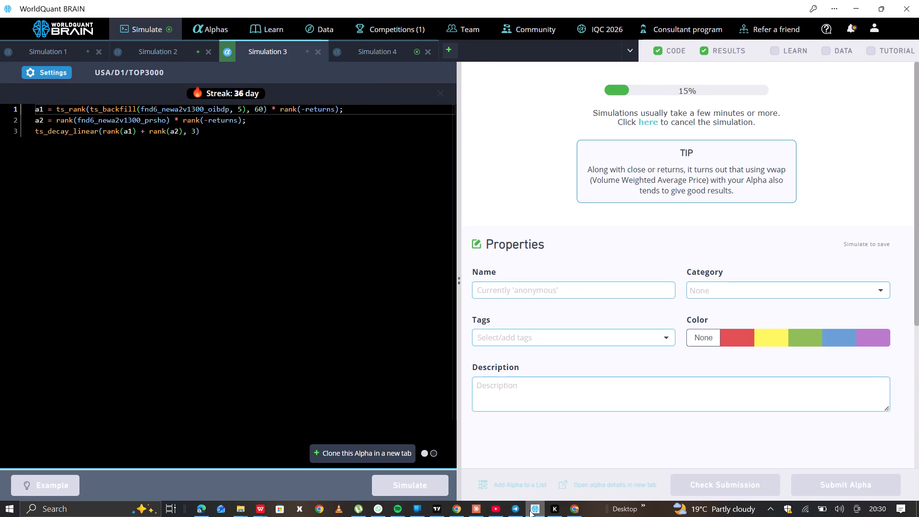
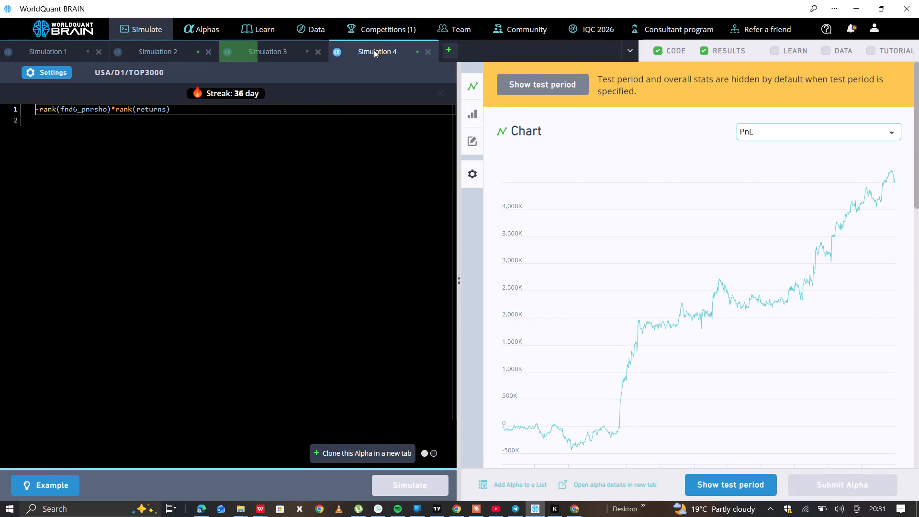
Show the test period of Simulation 4's results and expand the failed tests in its IS testing status.
{"action": "left_click", "coordinate": [700, 481]}
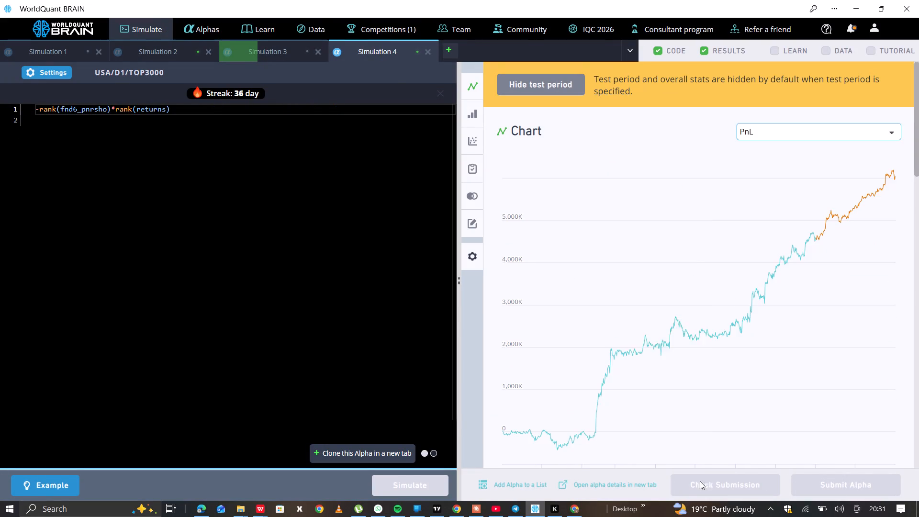
{"action": "scroll", "coordinate": [708, 371], "scroll_direction": "down", "scroll_amount": 8}
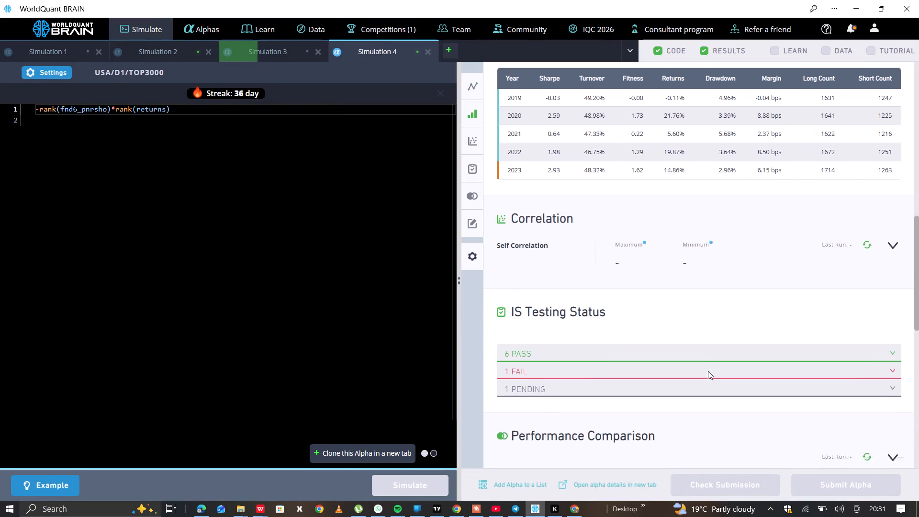
{"action": "scroll", "coordinate": [708, 371], "scroll_direction": "down", "scroll_amount": 1}
{"action": "left_click", "coordinate": [689, 348]}
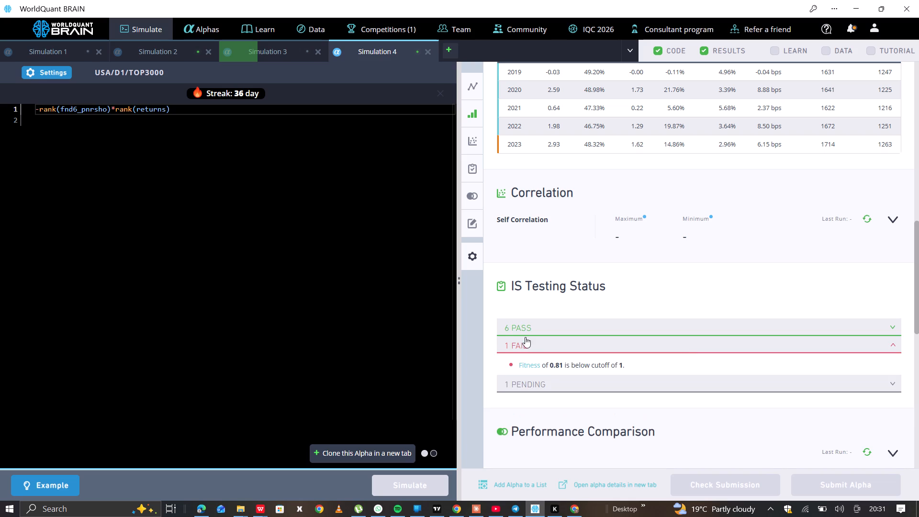
Set Simulation 4's decay to 8 and apply the settings.
{"action": "left_click", "coordinate": [60, 72]}
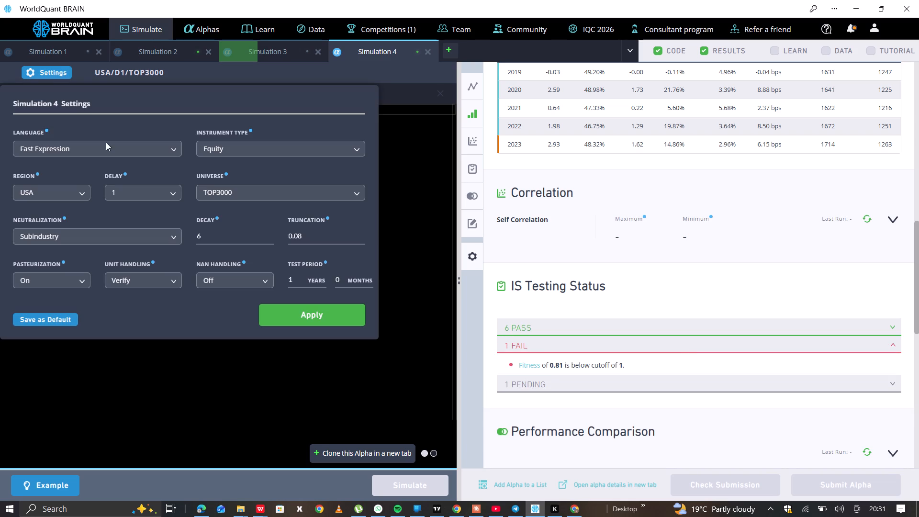
{"action": "double_click", "coordinate": [269, 234]}
{"action": "left_click", "coordinate": [290, 317]}
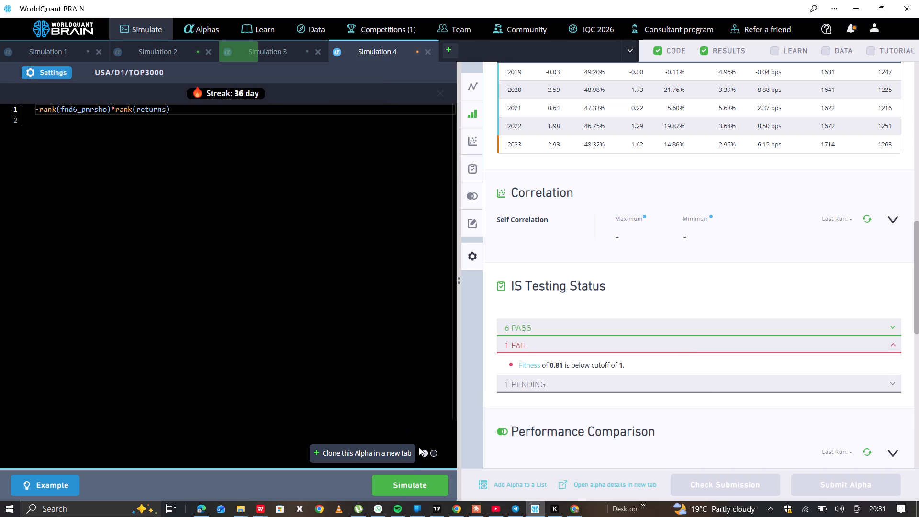
Rerun Simulation 4 with the same -rank(fnd6_pnrsho)*rank(returns) expression and the updated settings.
{"action": "left_click", "coordinate": [410, 485]}
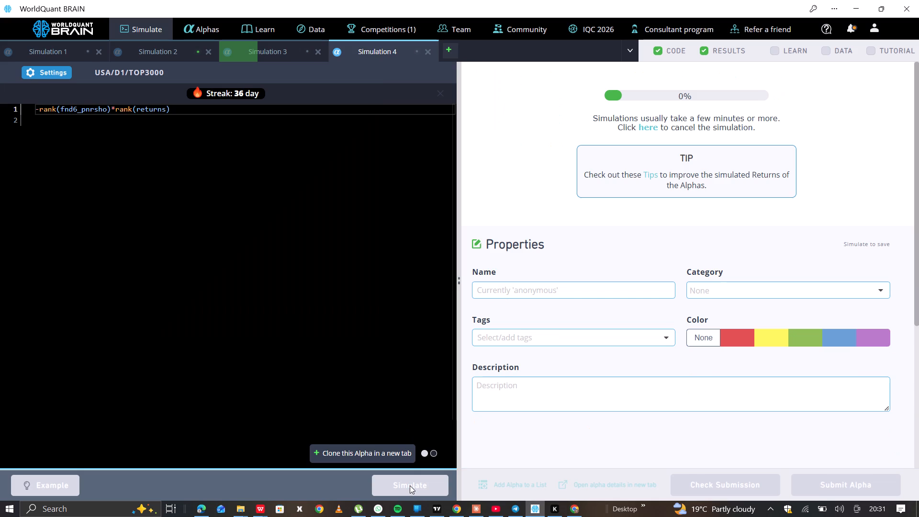